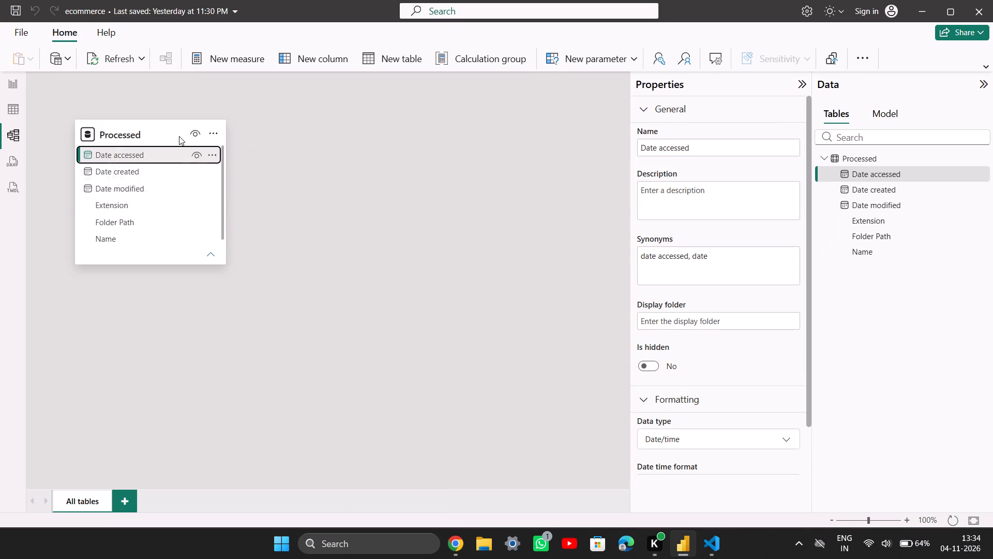
left_click_drag(148, 155, 349, 181)
left_click(175, 171)
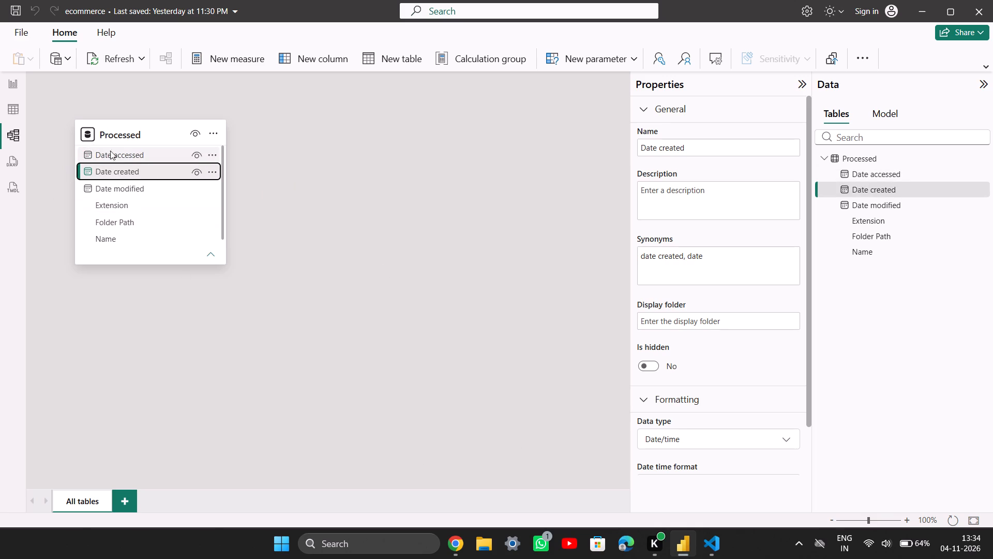
left_click(127, 135)
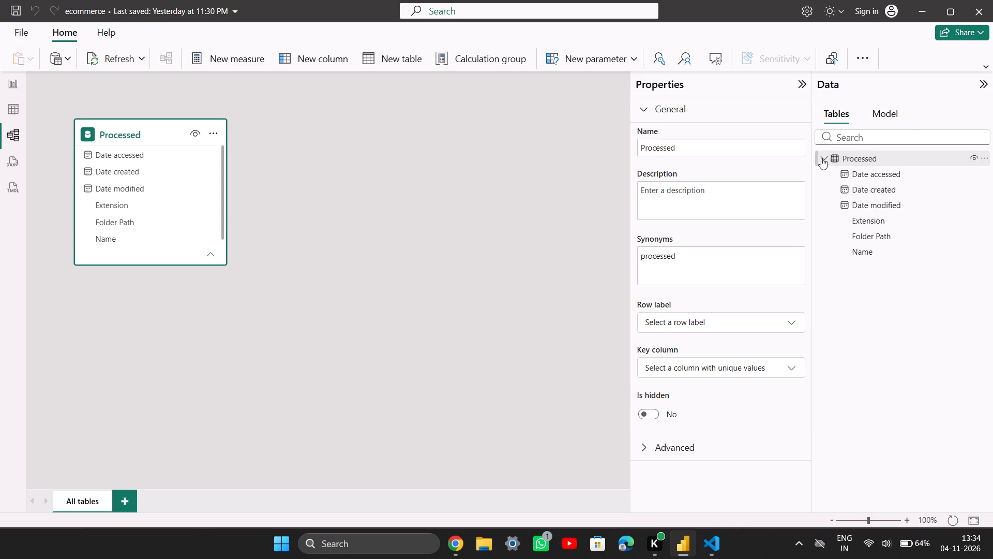
left_click(821, 158)
left_click(821, 158)
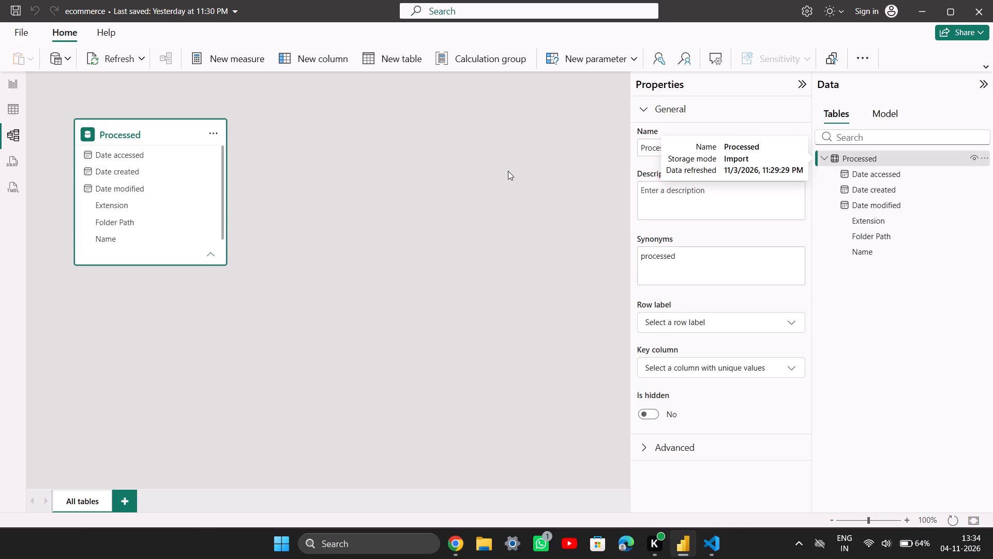
left_click(461, 539)
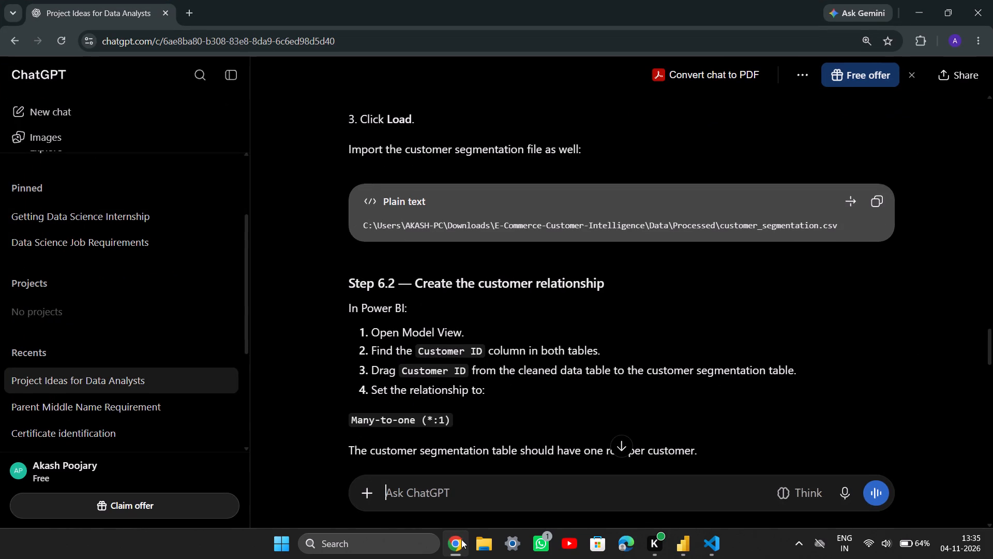
left_click(461, 539)
left_click(725, 539)
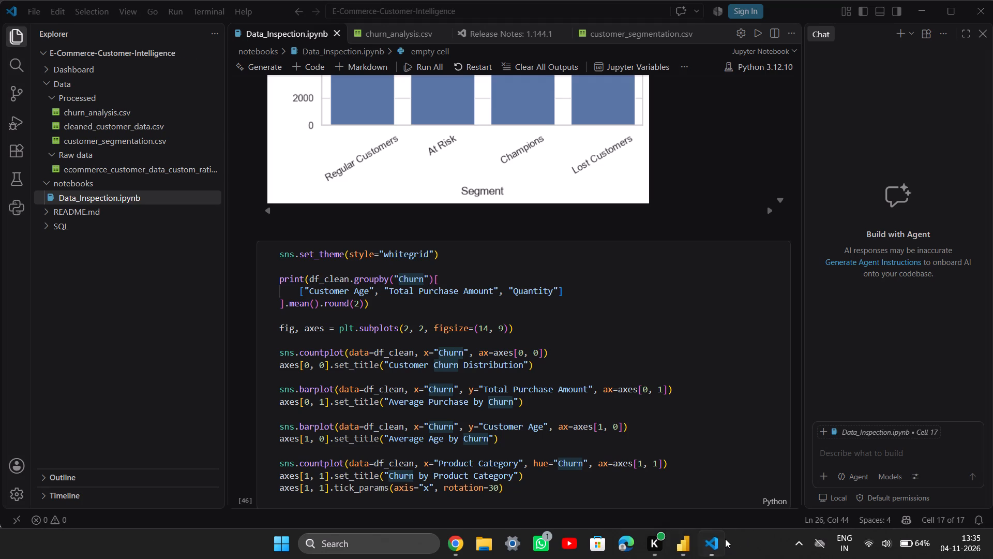
left_click(725, 539)
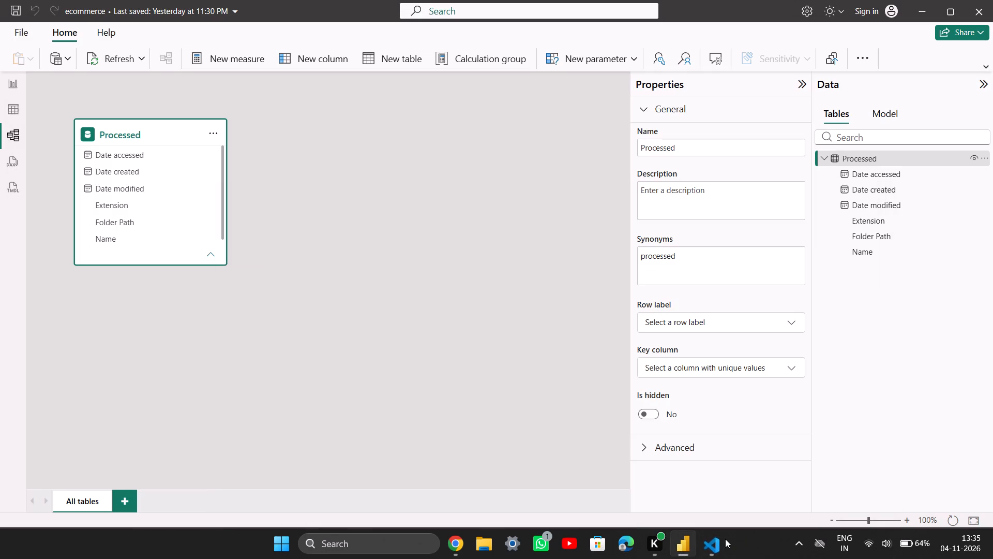
Examine the Processed table's fields, starting with Date modified in the Model view and continuing through the date, Extension and Name fields in Report view.
left_click(142, 187)
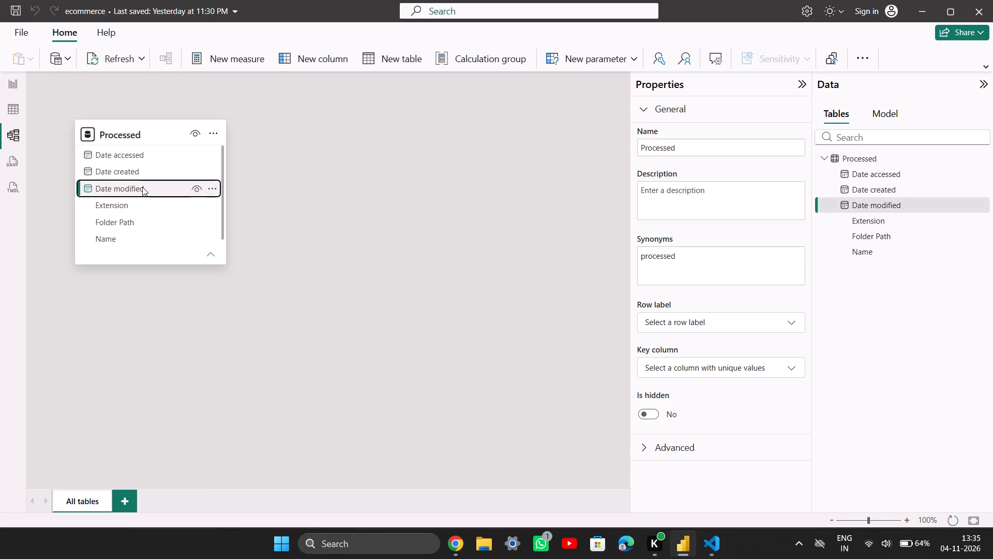
double_click(852, 200)
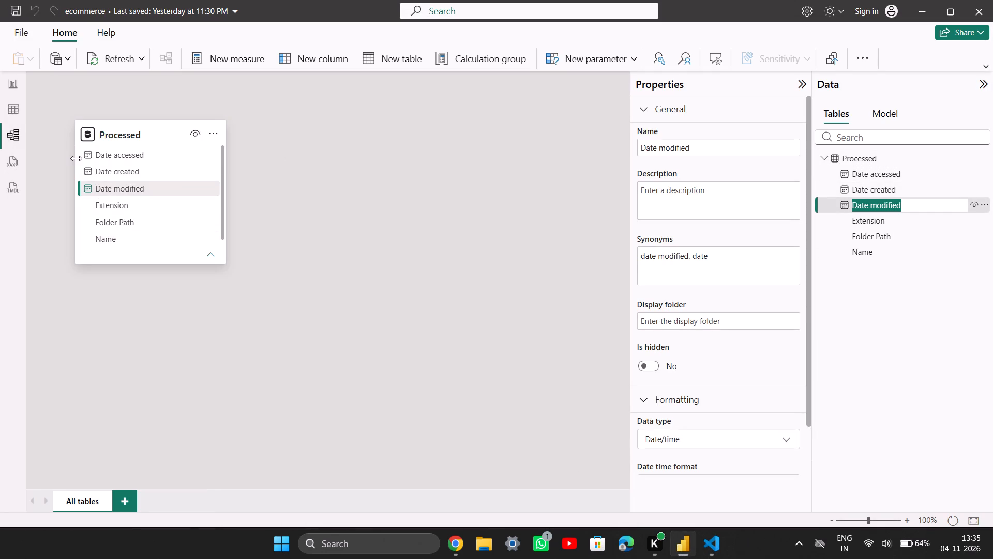
left_click(9, 90)
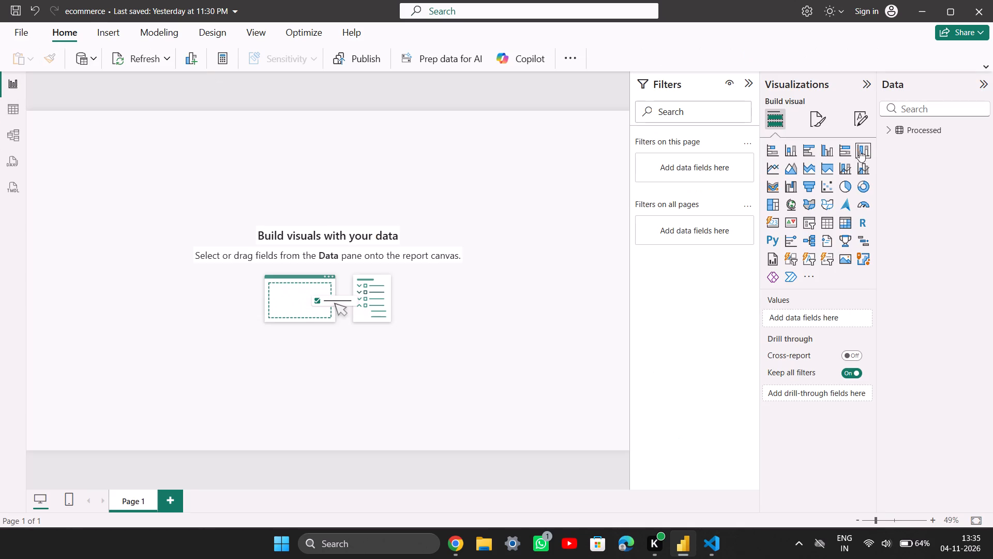
left_click(887, 137)
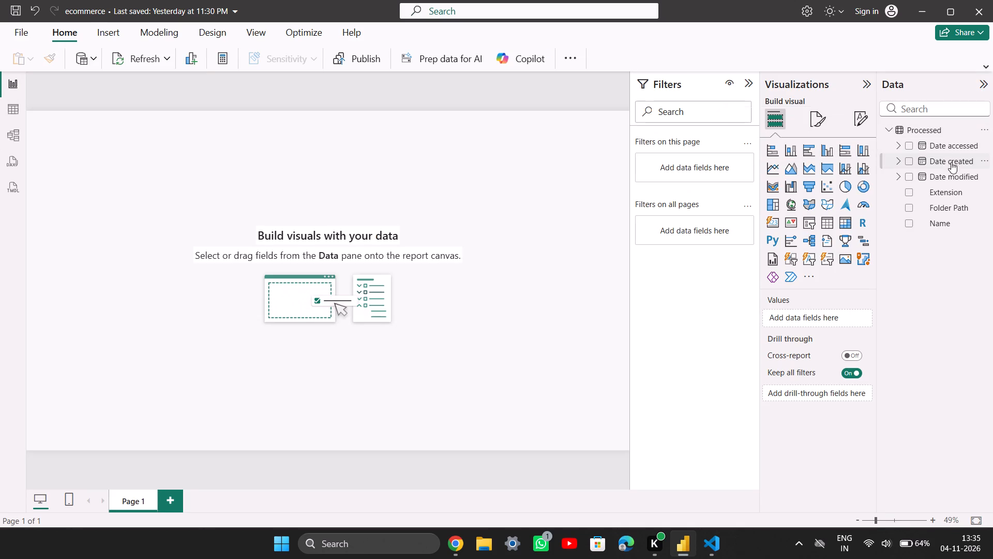
left_click(949, 149)
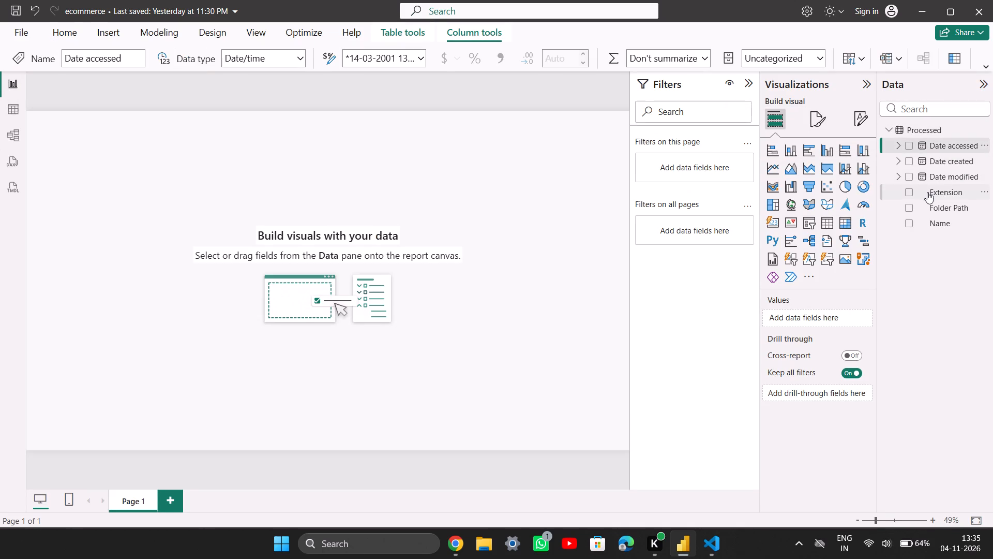
left_click(927, 192)
left_click(940, 181)
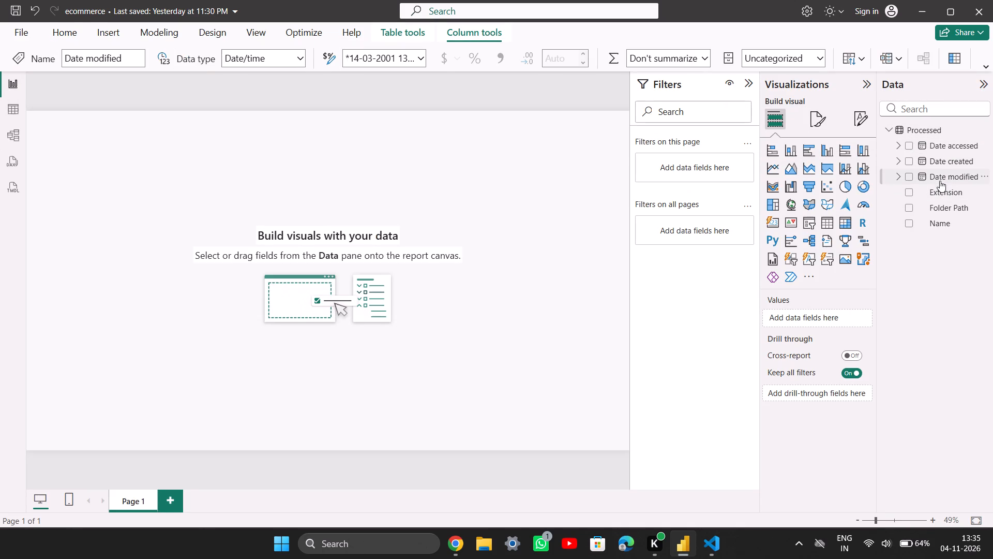
left_click(944, 155)
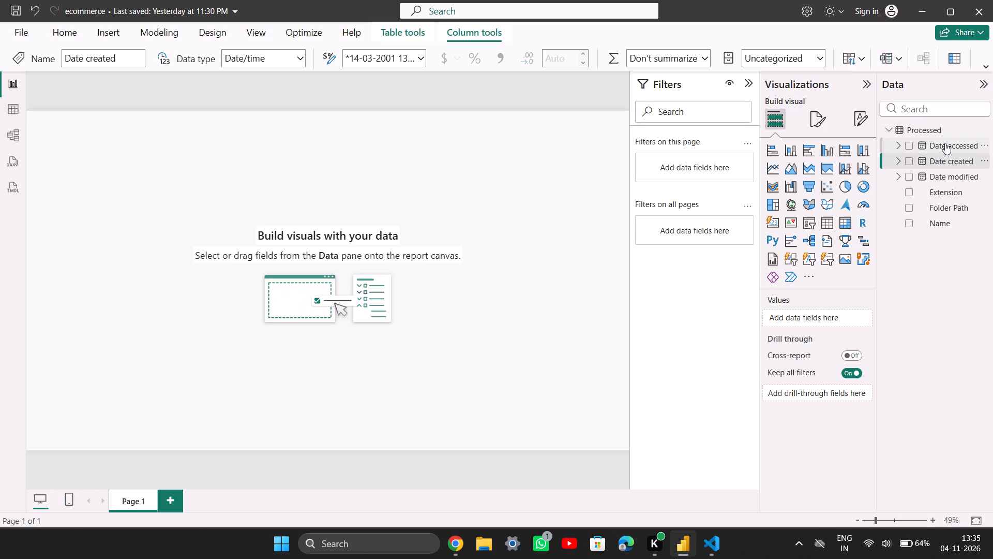
left_click(945, 143)
left_click(941, 222)
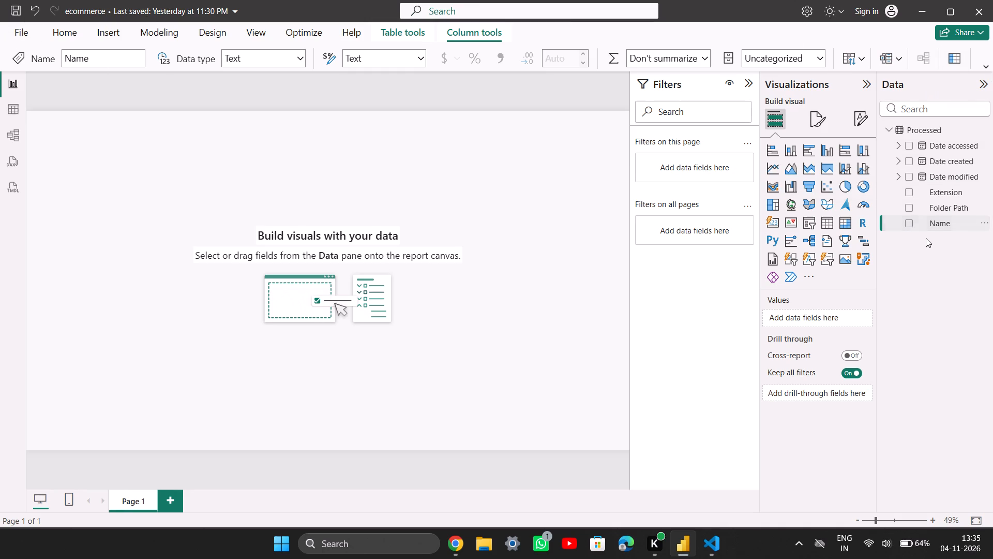
right_click_drag(926, 238, 925, 137)
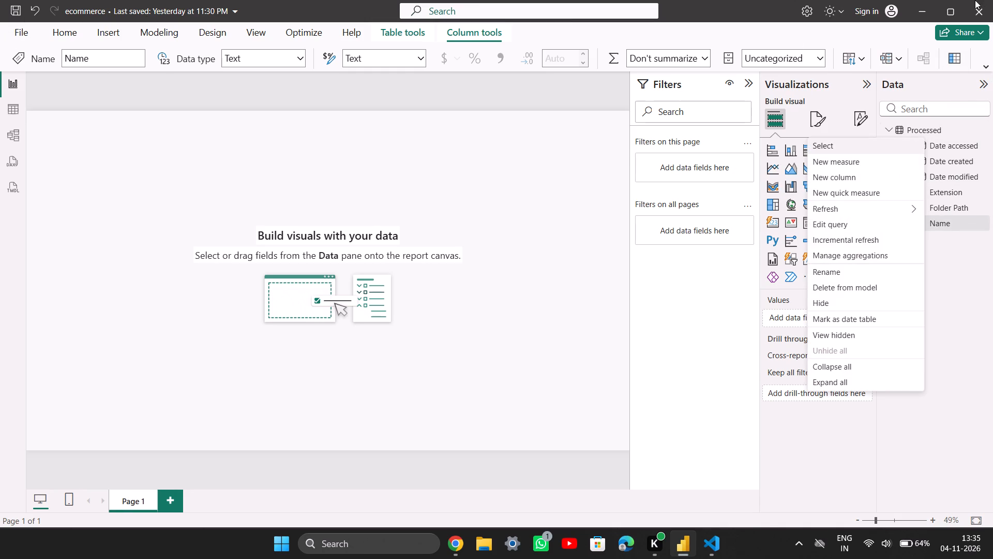
Close the ecommerce report in Power BI Desktop without saving the changes.
left_click(975, 9)
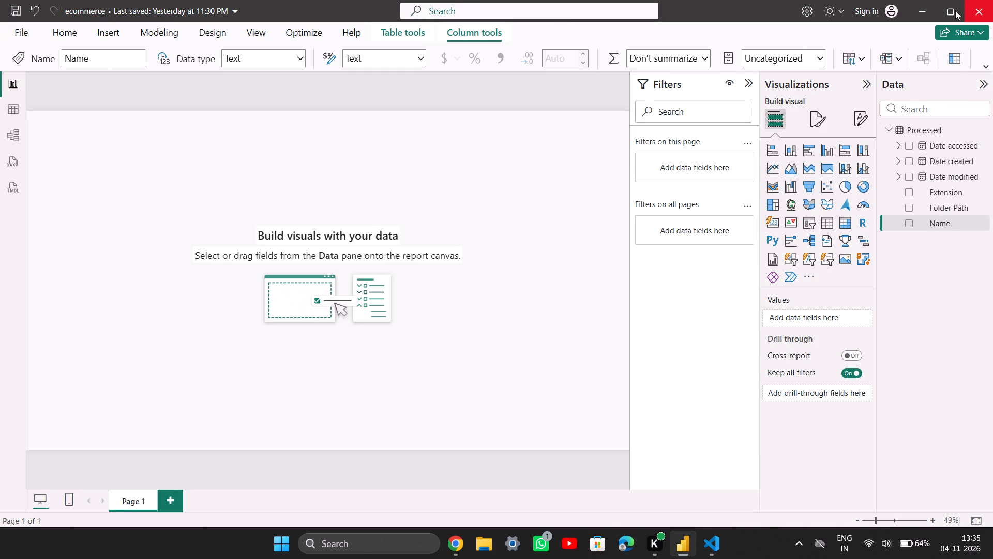
left_click_drag(553, 285, 554, 290)
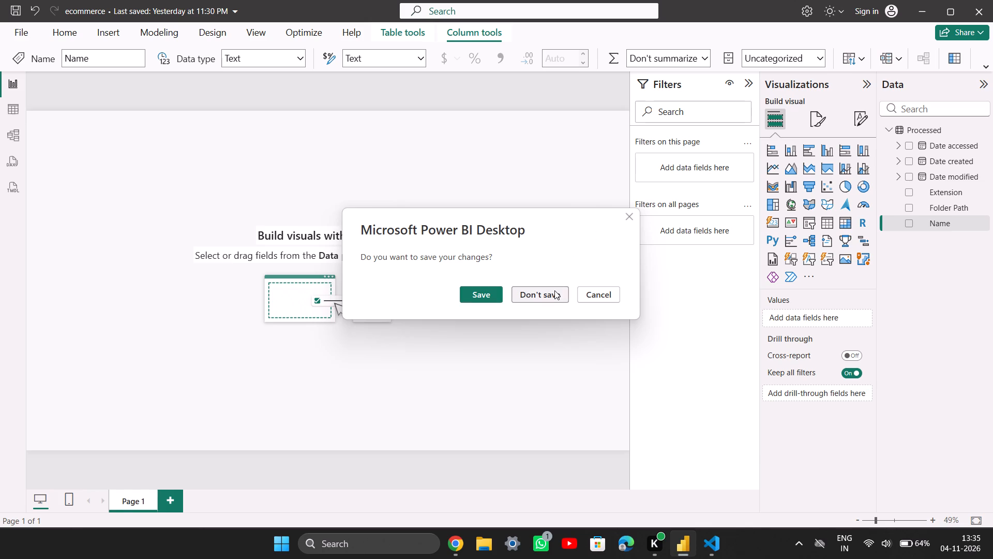
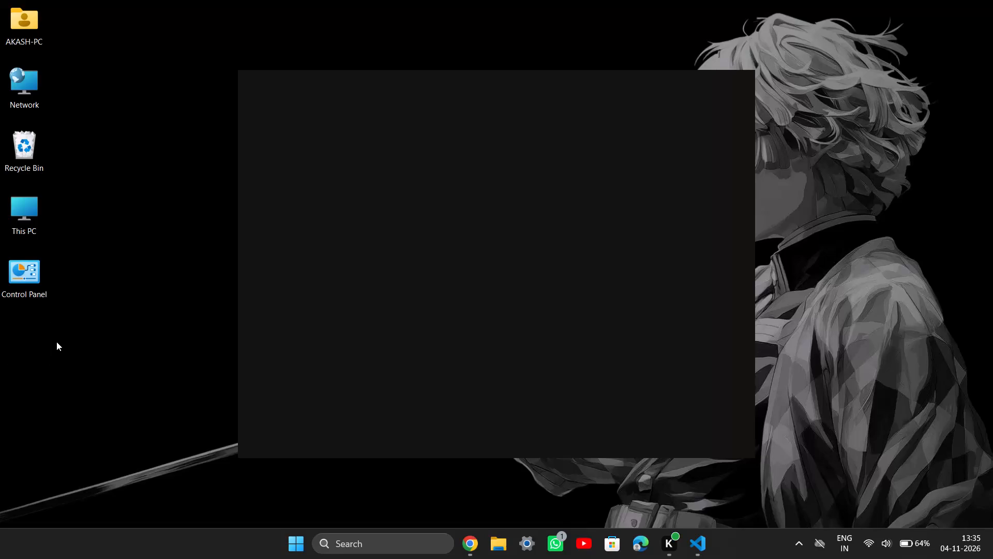
Launch Power BI Desktop again.
left_click(396, 547)
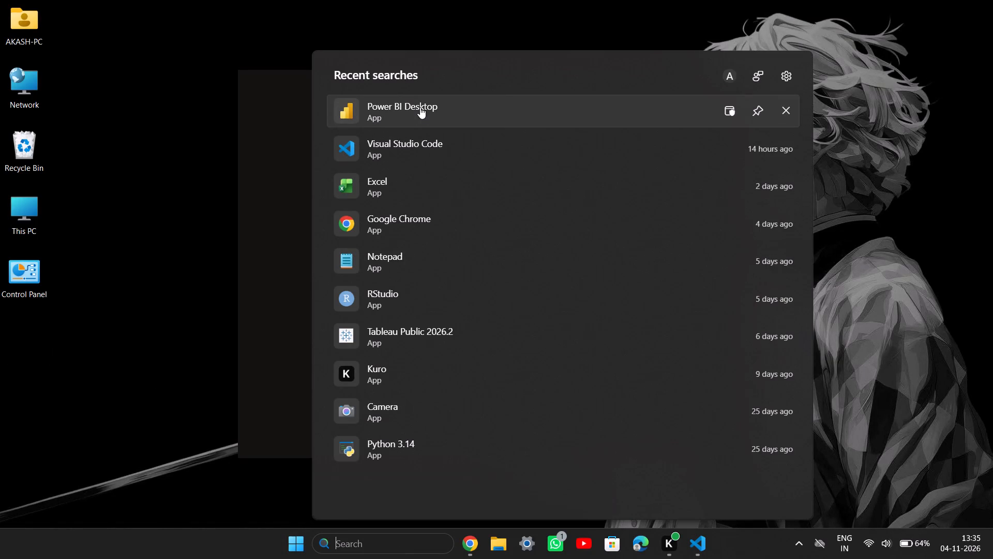
left_click(420, 107)
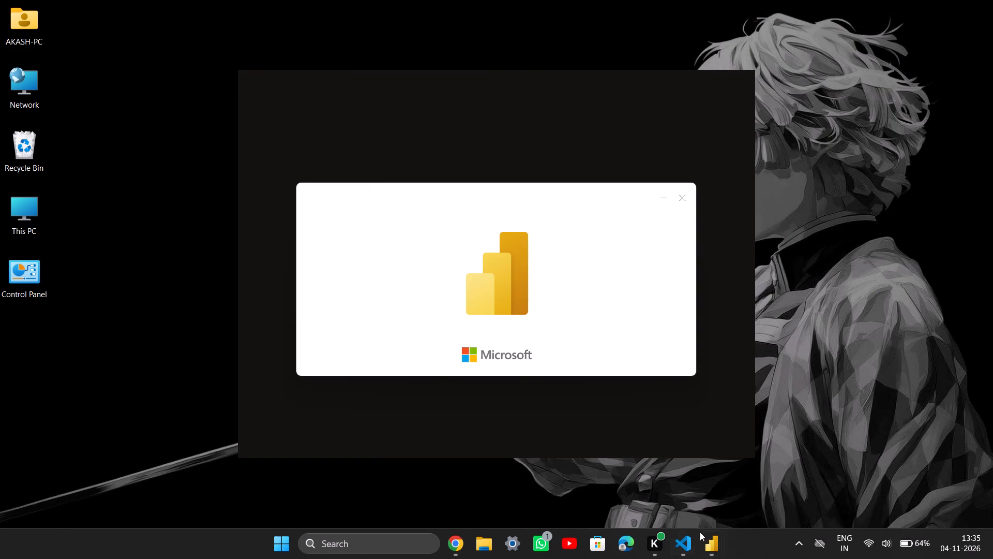
Switch to Power BI Desktop and start a blank report.
left_click(685, 535)
left_click(715, 545)
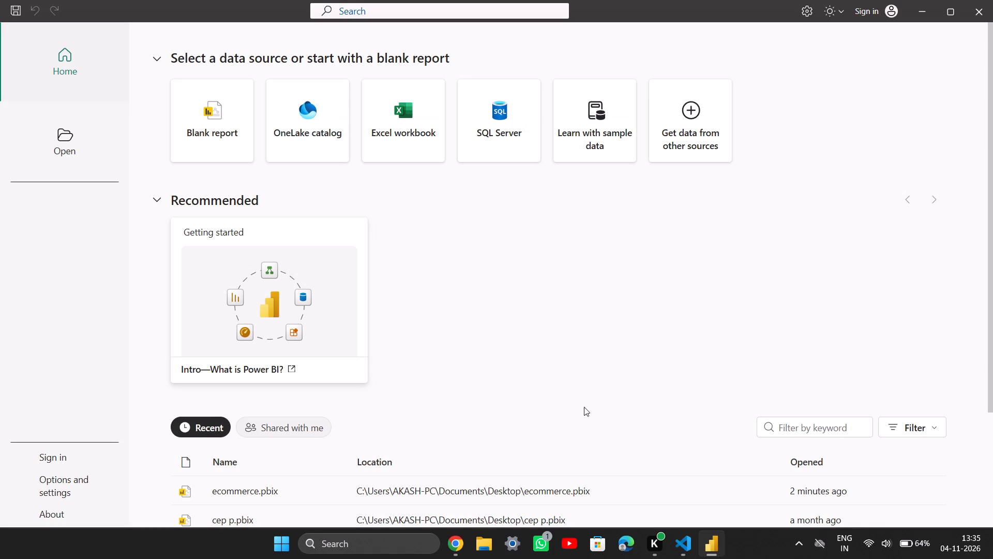
left_click(215, 150)
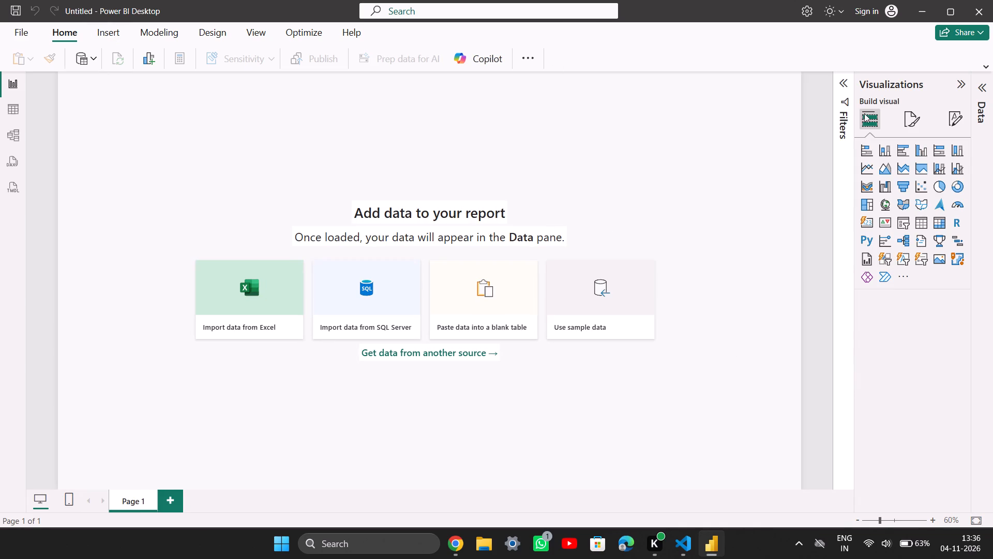
Import cleaned_customer_data.csv from the Data\Processed folder as a Text/CSV source and load it into the report.
left_click(981, 87)
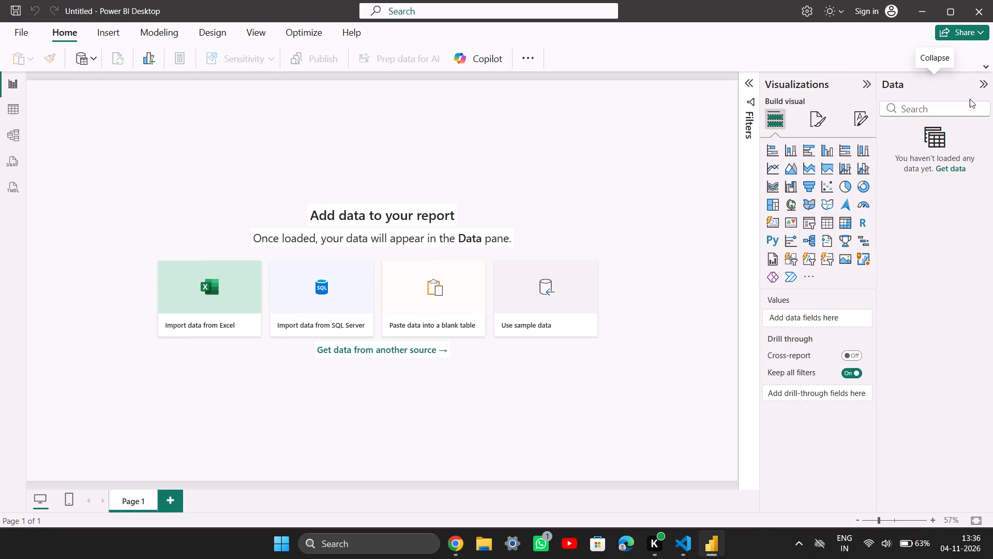
left_click(952, 169)
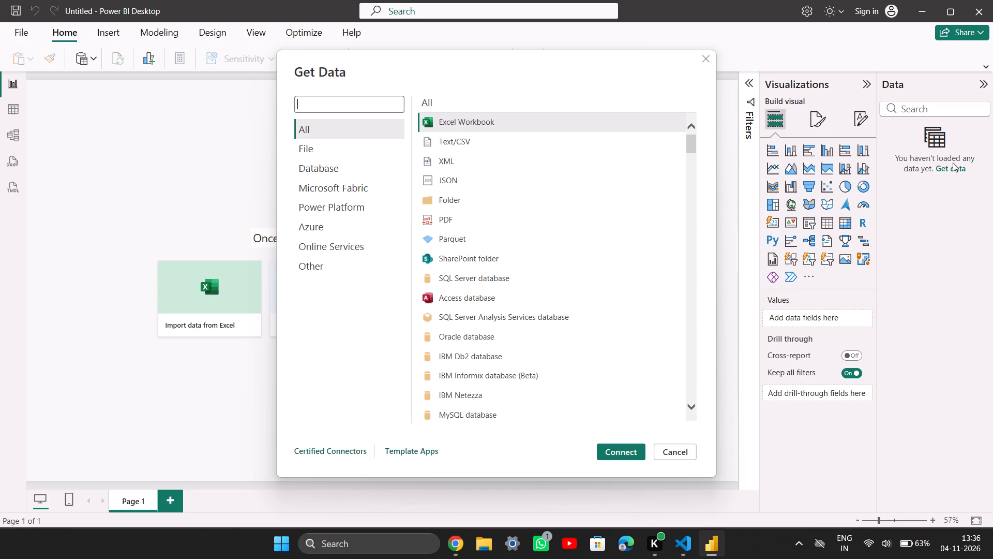
right_click(952, 154)
left_click(578, 135)
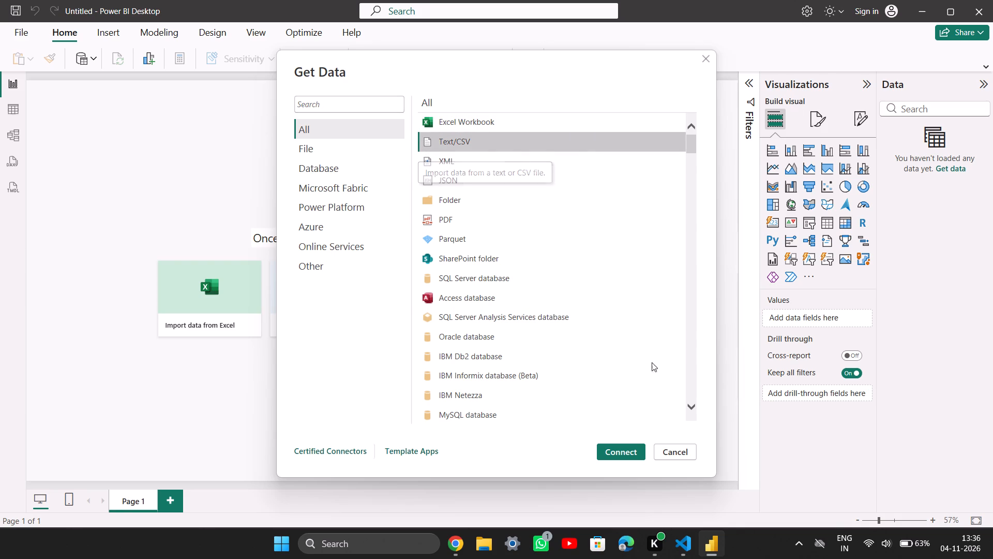
left_click(630, 451)
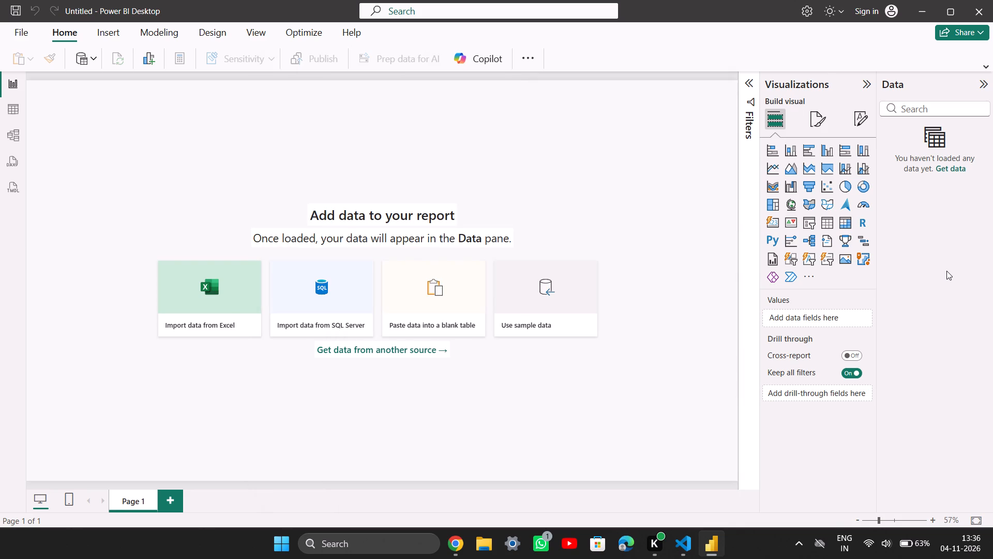
left_click_drag(189, 184, 202, 150)
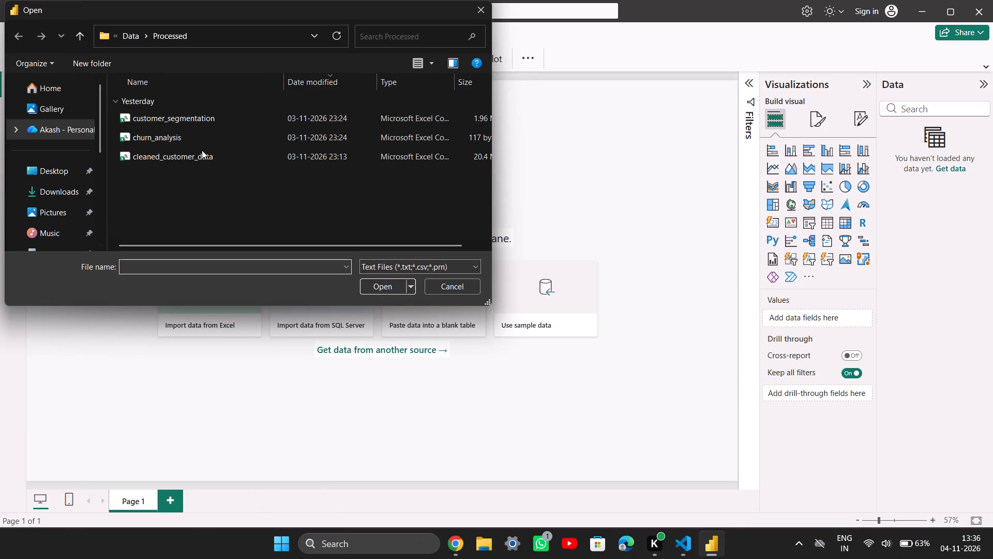
left_click_drag(202, 150, 210, 130)
left_click(200, 154)
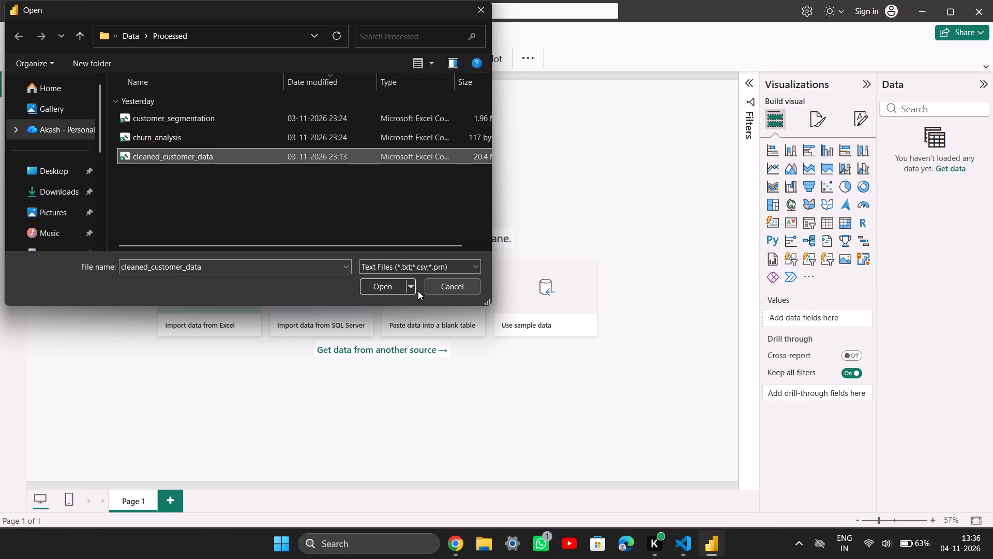
left_click(375, 282)
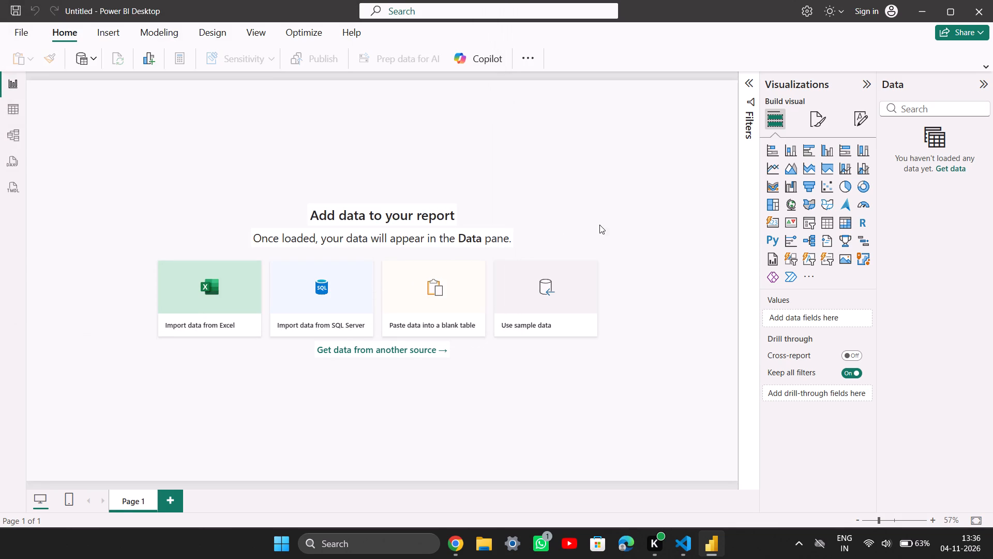
left_click(947, 169)
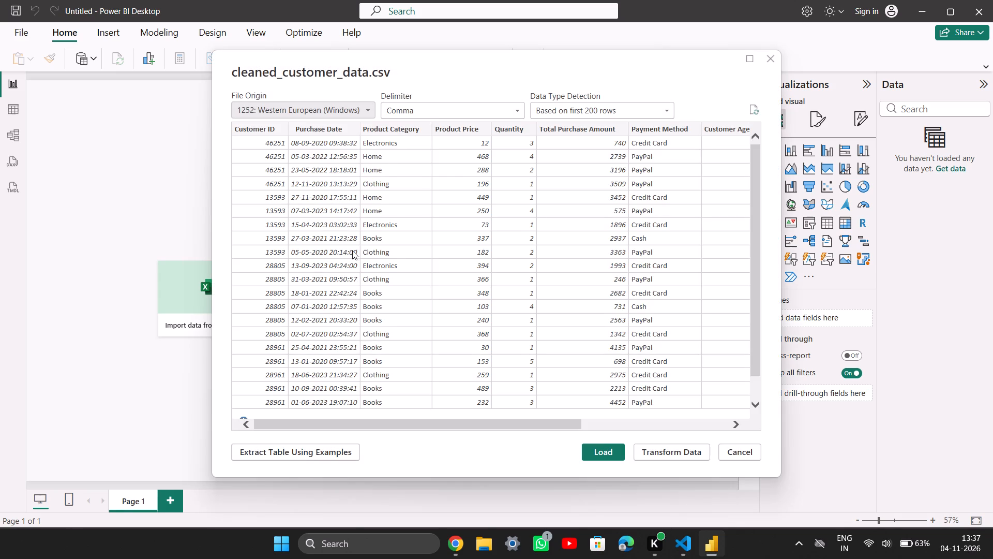
scroll(329, 314, "down", 3)
scroll(329, 304, "up", 6)
left_click(597, 453)
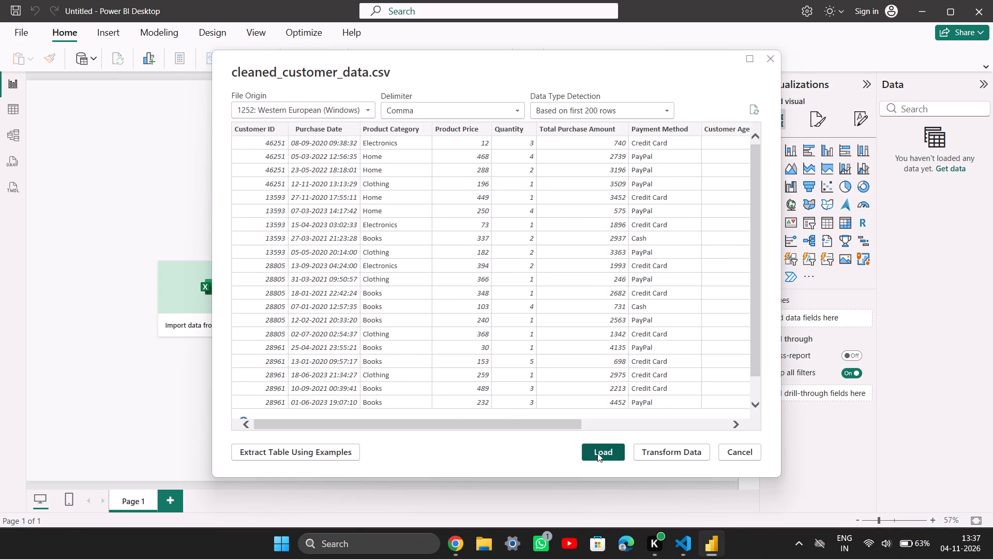
Import customer_segmentation.csv from the Data\Processed folder as a Text/CSV source and load it into the report.
left_click(946, 167)
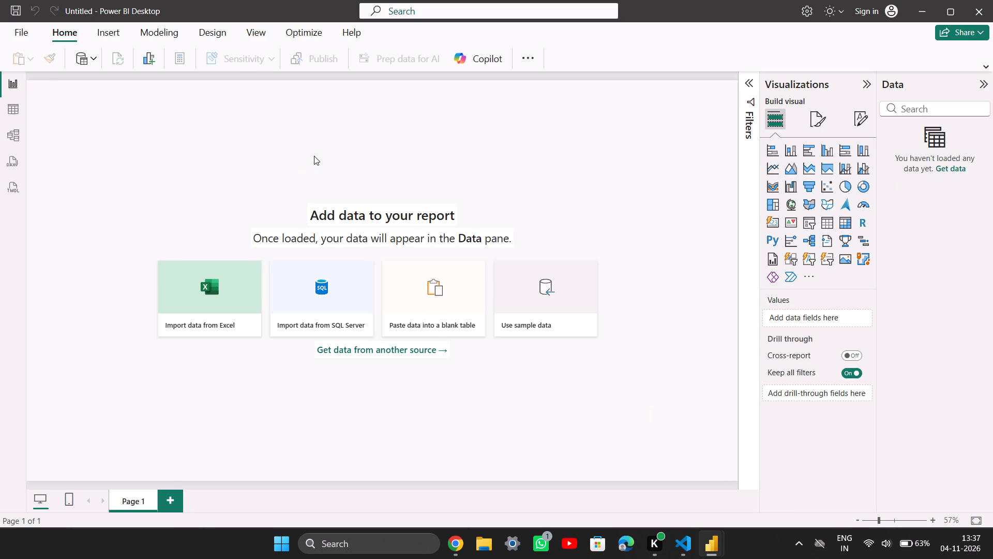
left_click(495, 140)
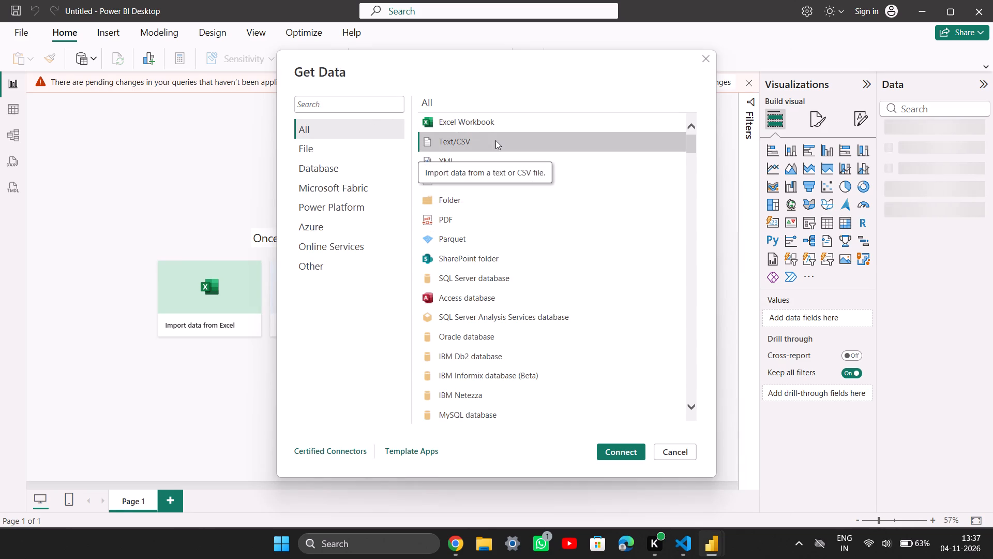
left_click(612, 451)
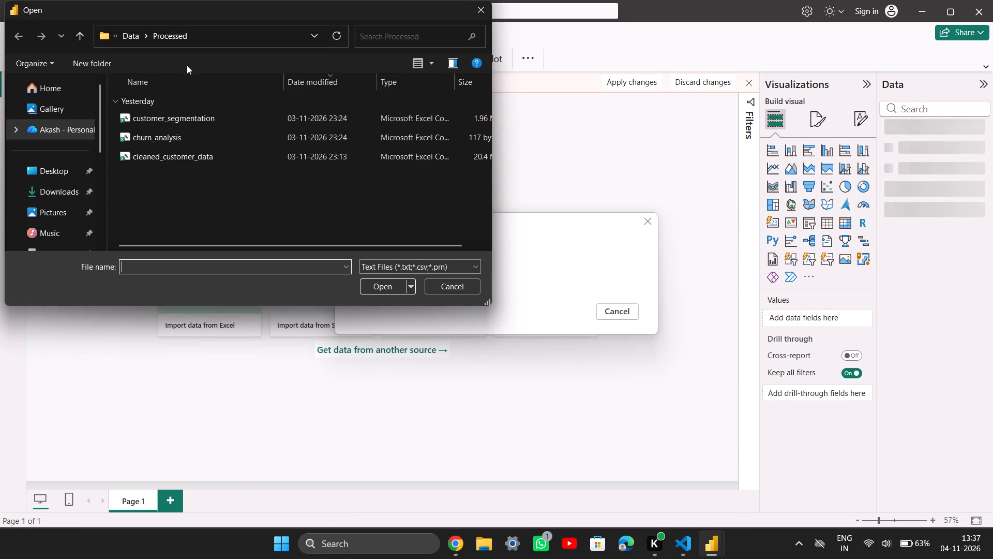
left_click(208, 123)
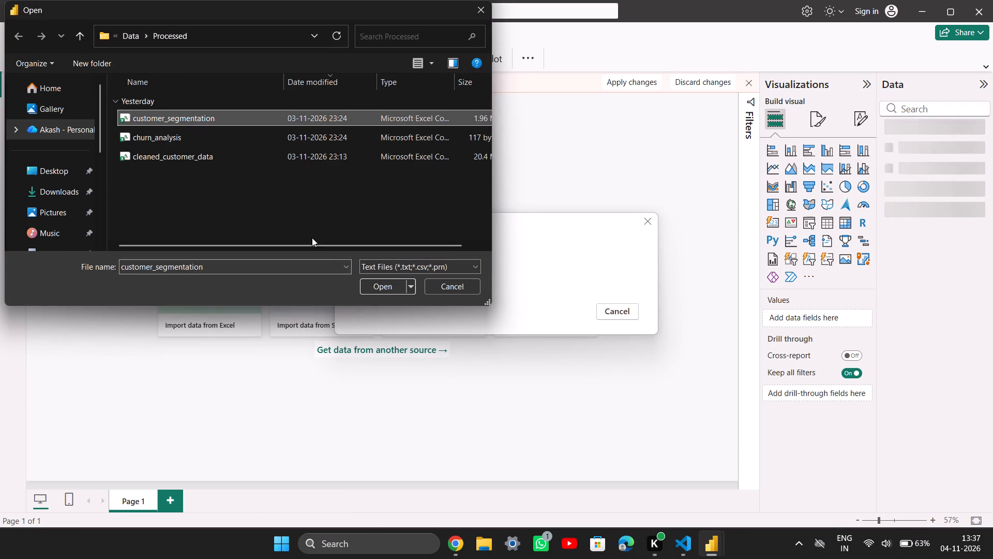
left_click(378, 283)
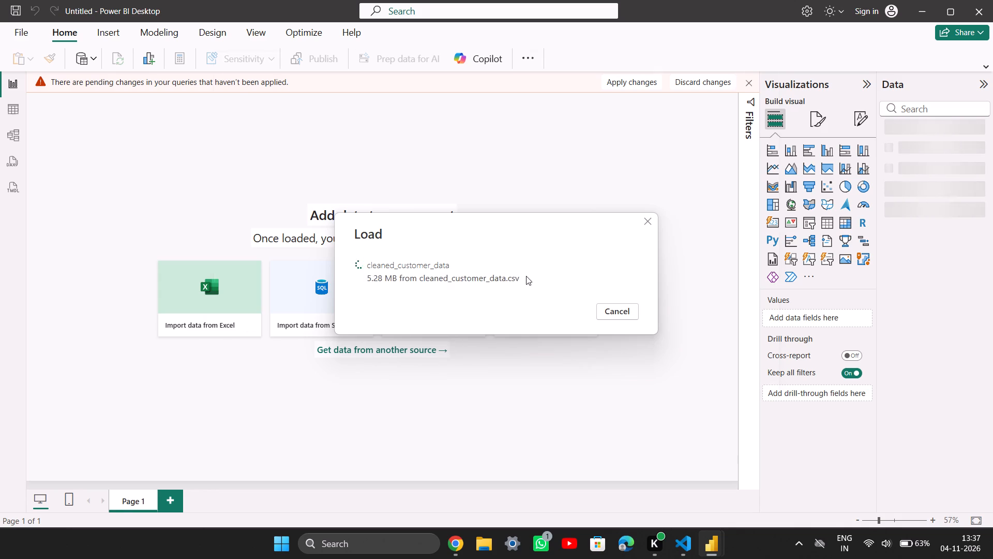
scroll(356, 392, "down", 4)
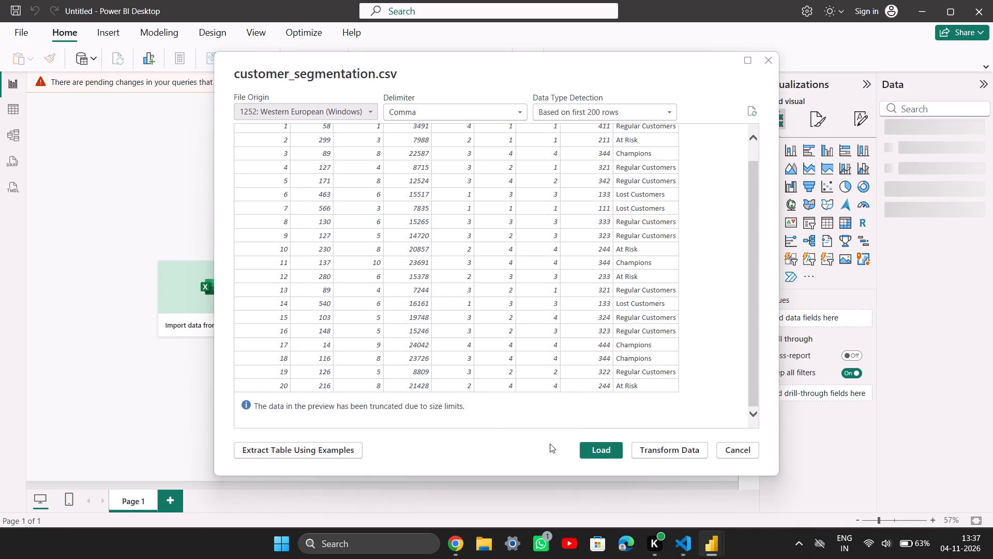
left_click(601, 449)
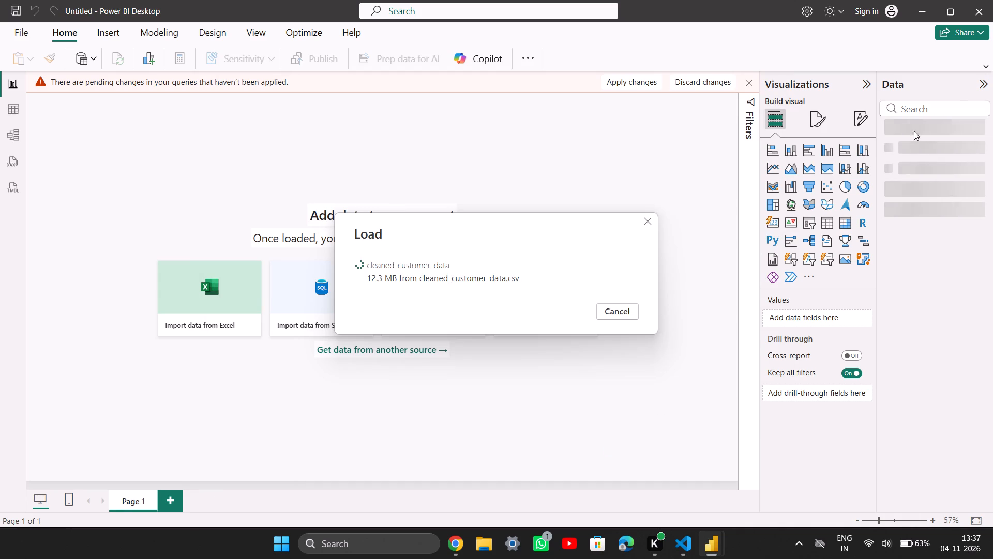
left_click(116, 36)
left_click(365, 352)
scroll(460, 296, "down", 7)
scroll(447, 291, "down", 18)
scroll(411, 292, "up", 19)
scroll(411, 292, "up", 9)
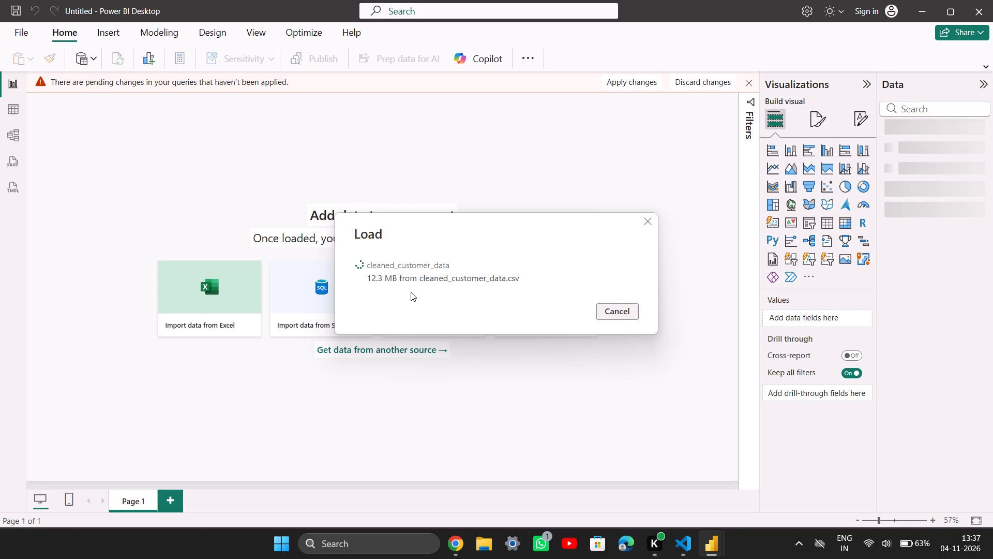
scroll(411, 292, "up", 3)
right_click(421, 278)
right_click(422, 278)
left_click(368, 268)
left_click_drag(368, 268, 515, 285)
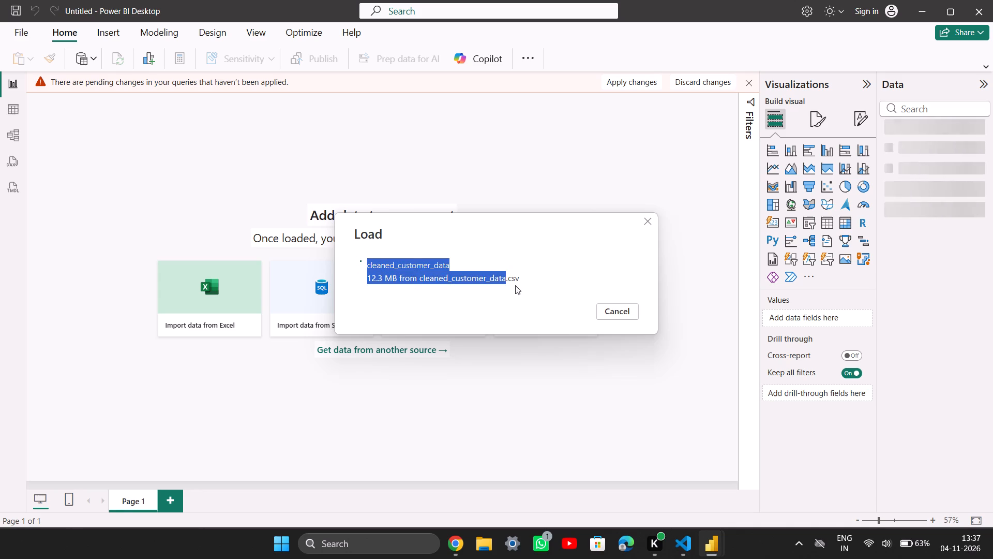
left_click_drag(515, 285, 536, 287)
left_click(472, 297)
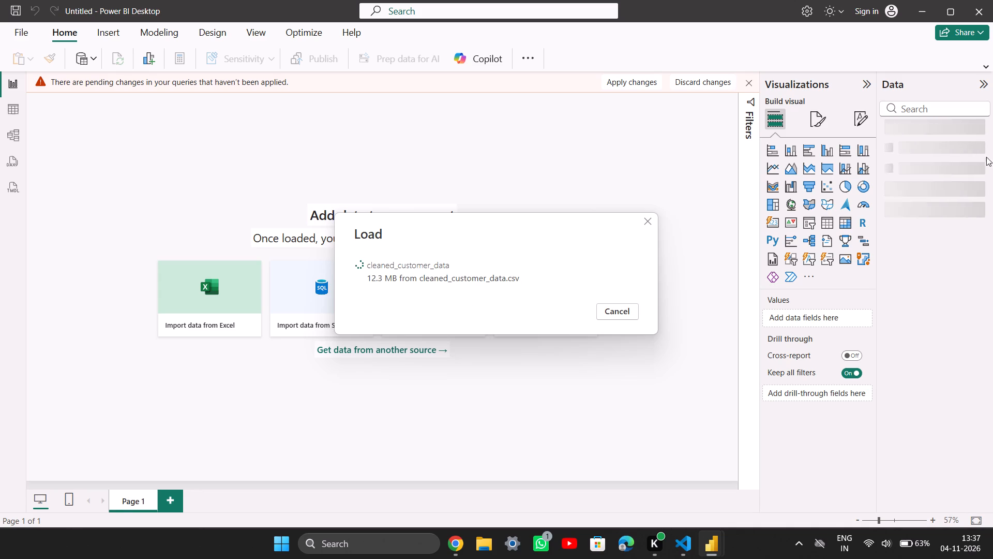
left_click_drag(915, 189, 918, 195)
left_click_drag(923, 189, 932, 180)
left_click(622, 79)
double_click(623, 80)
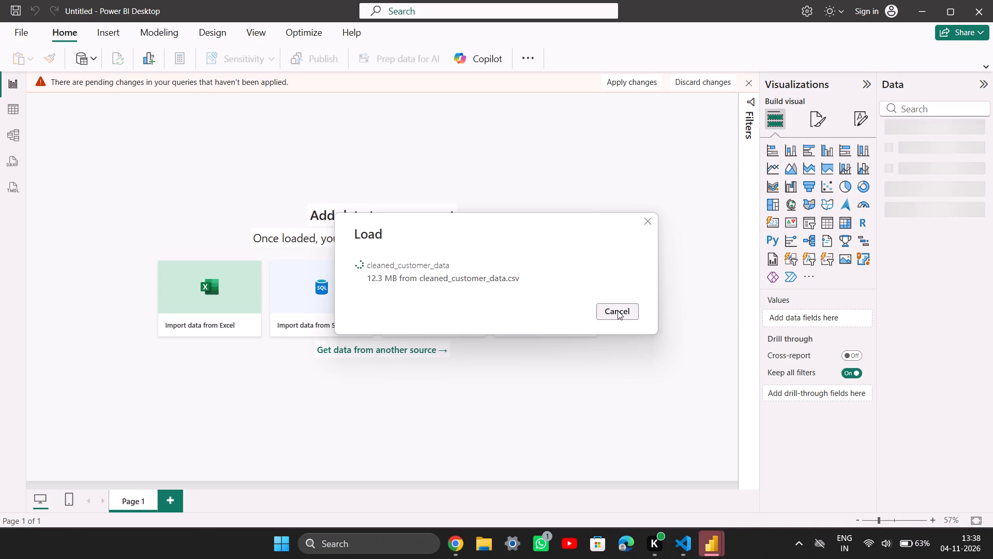
Switch to File Explorer and check the Processed and Raw data folders inside Downloads\E-Commerce-Customer-Intelligence\Data.
left_click(491, 543)
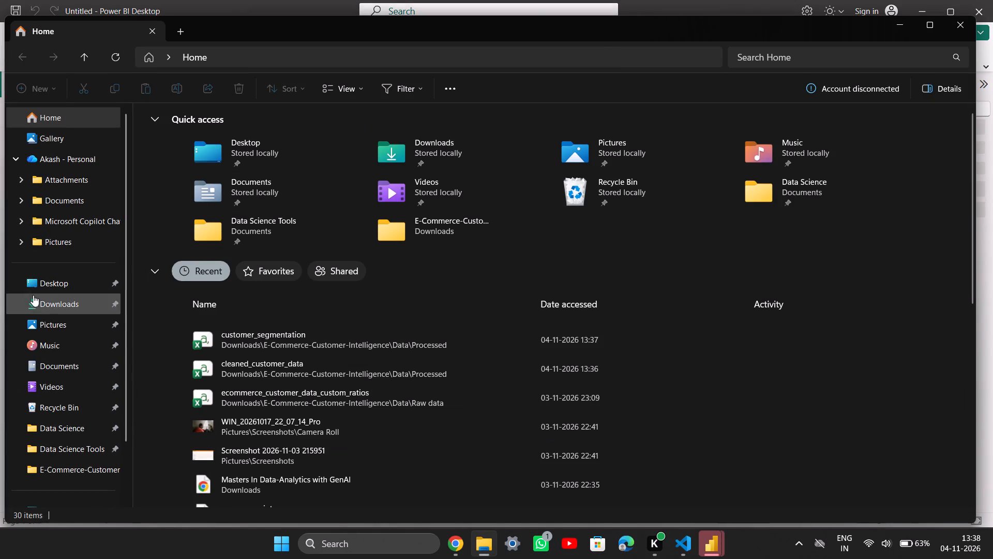
left_click(48, 302)
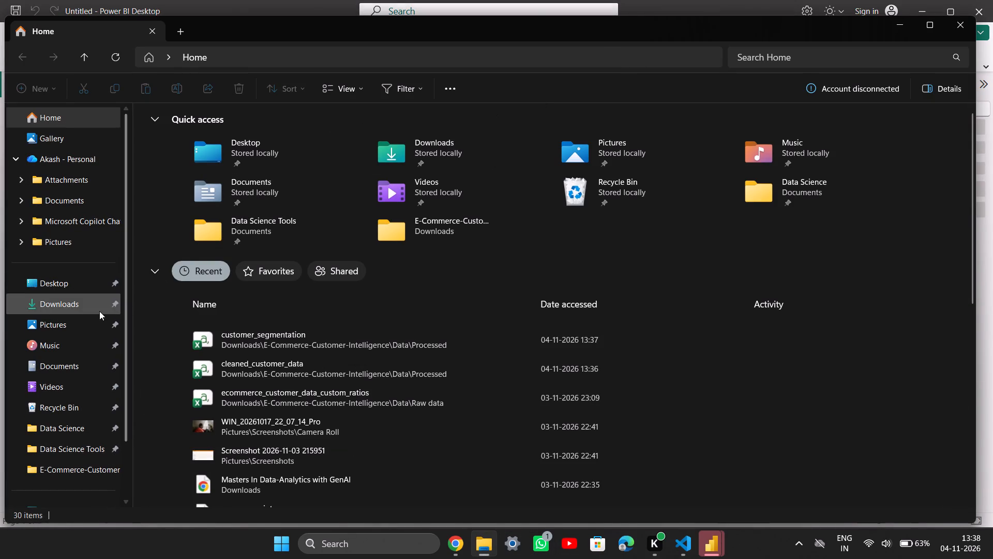
left_click(91, 312)
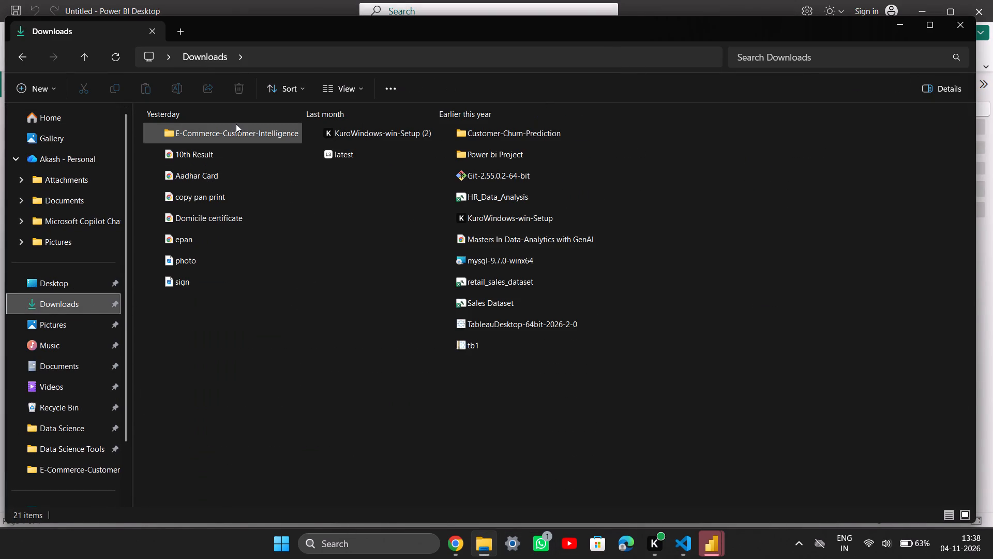
double_click(236, 128)
double_click(261, 147)
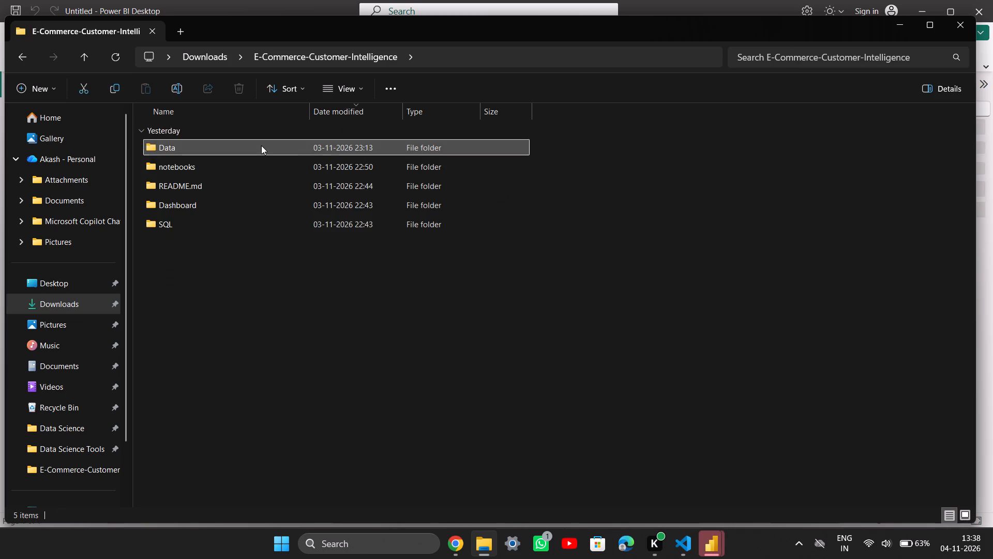
double_click(267, 144)
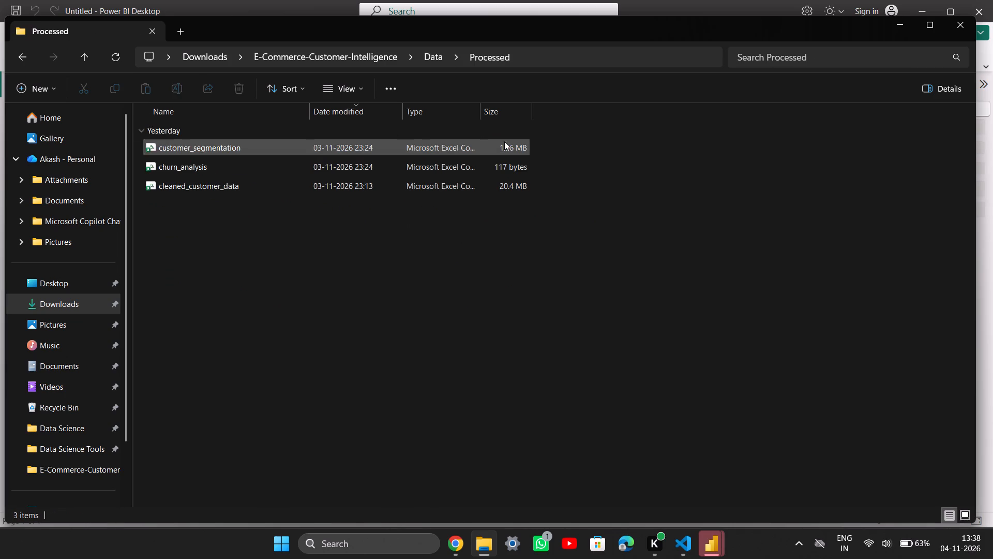
left_click(11, 57)
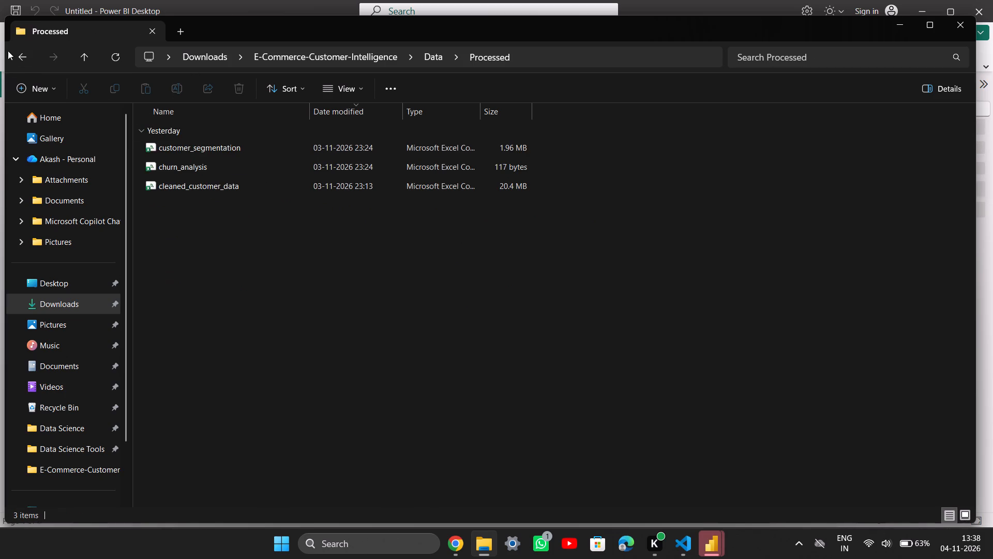
left_click(25, 55)
double_click(205, 164)
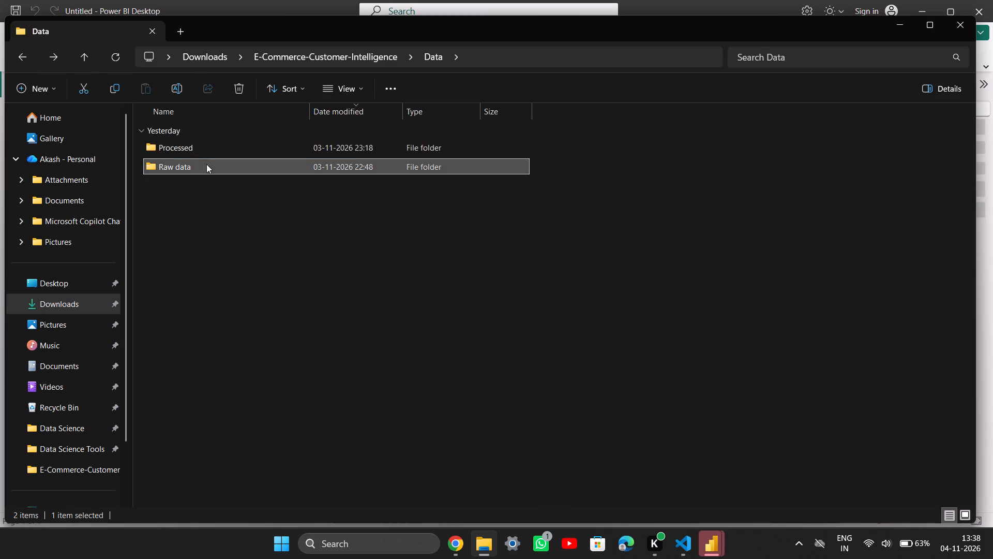
left_click(20, 60)
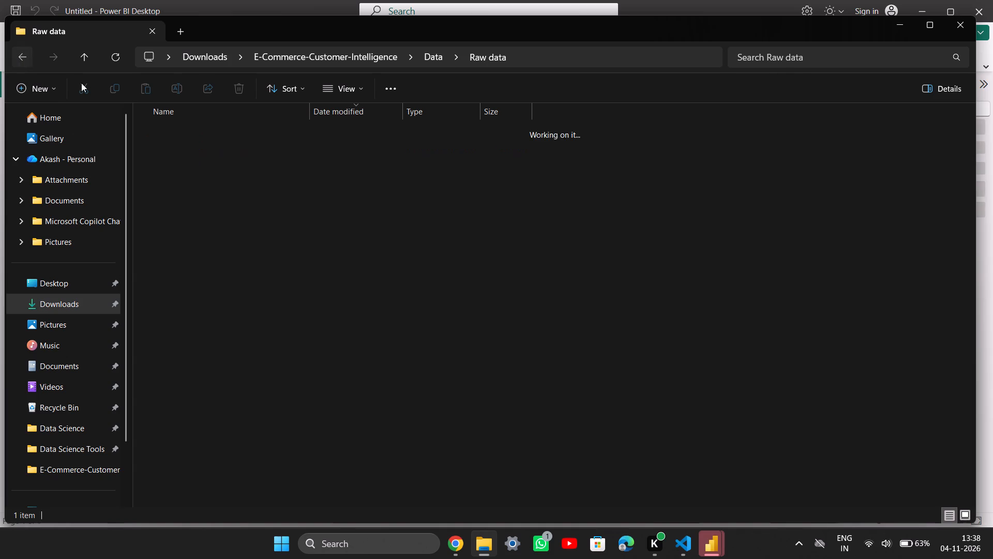
left_click(899, 30)
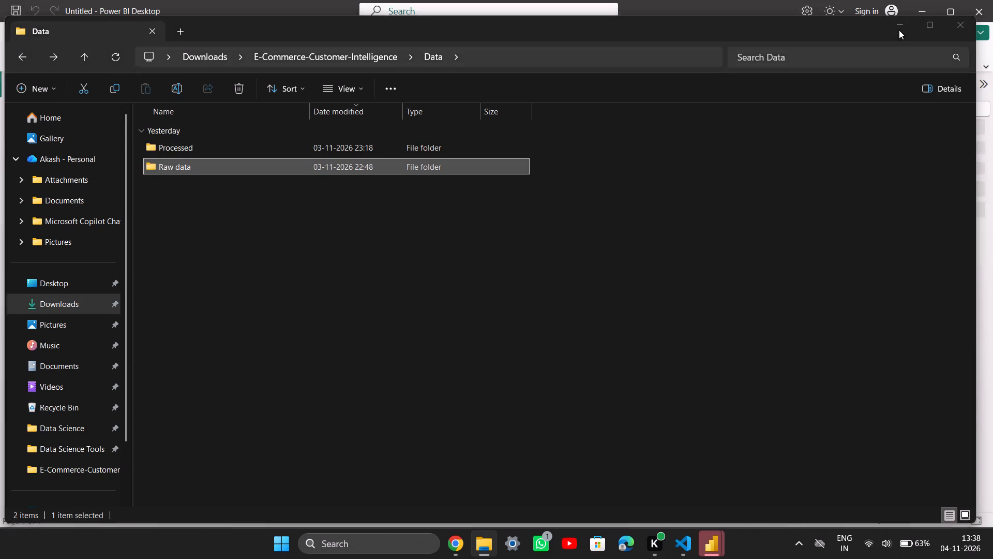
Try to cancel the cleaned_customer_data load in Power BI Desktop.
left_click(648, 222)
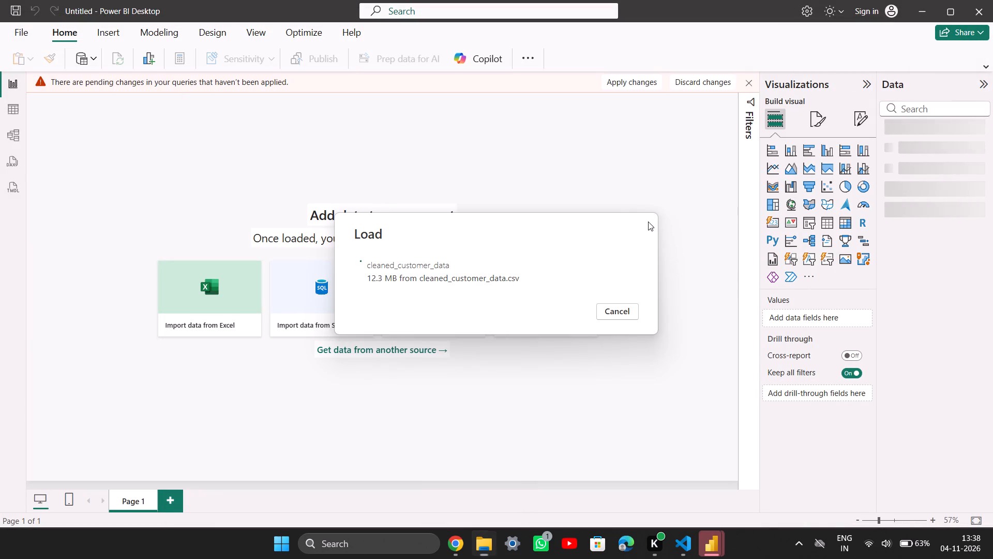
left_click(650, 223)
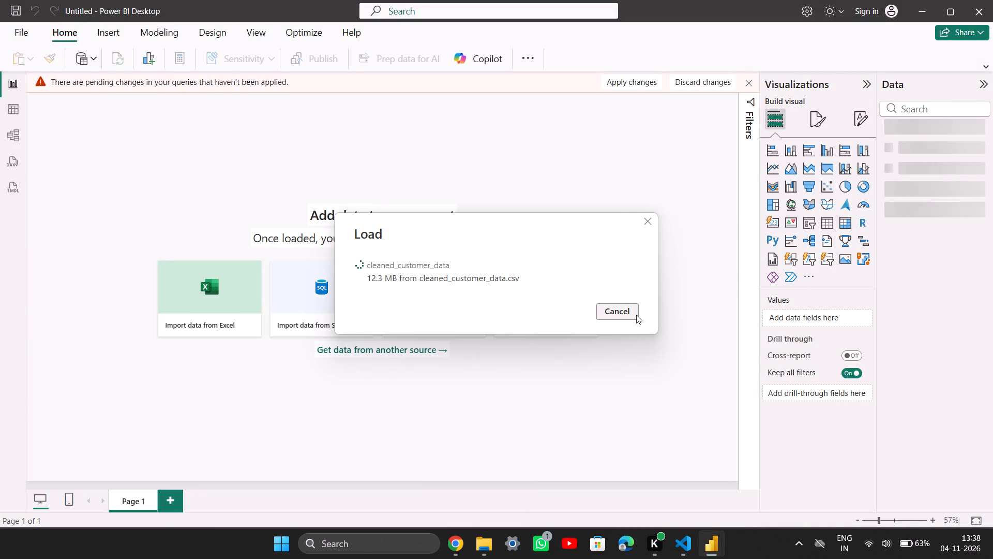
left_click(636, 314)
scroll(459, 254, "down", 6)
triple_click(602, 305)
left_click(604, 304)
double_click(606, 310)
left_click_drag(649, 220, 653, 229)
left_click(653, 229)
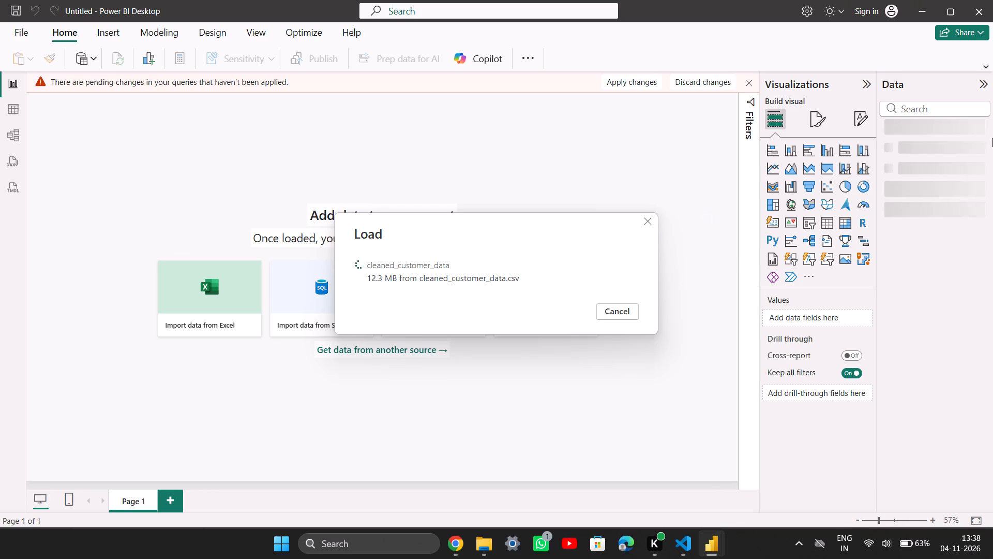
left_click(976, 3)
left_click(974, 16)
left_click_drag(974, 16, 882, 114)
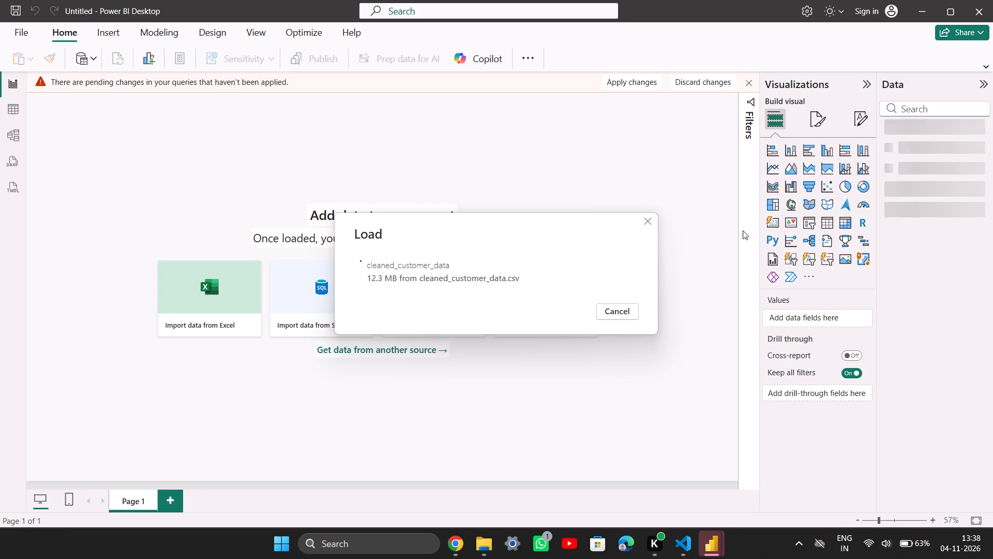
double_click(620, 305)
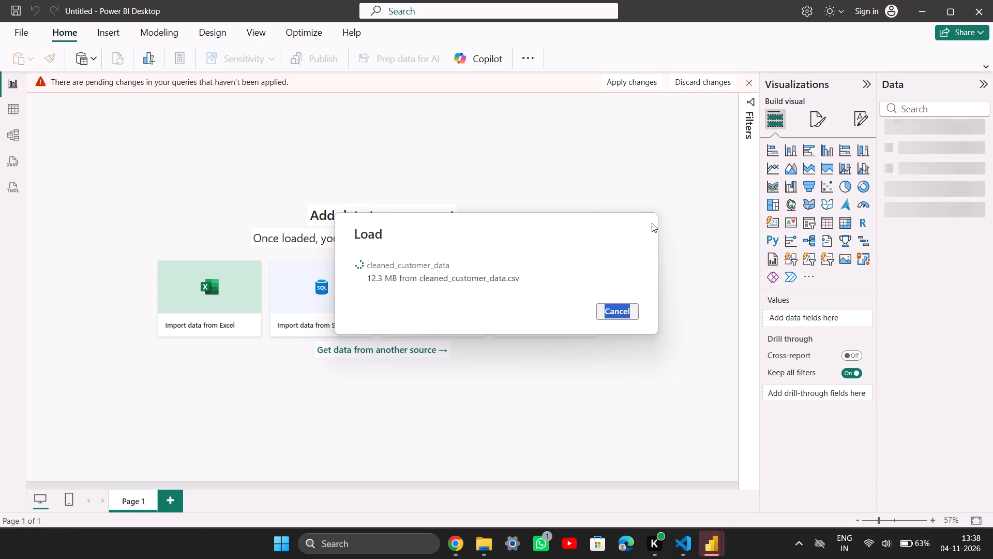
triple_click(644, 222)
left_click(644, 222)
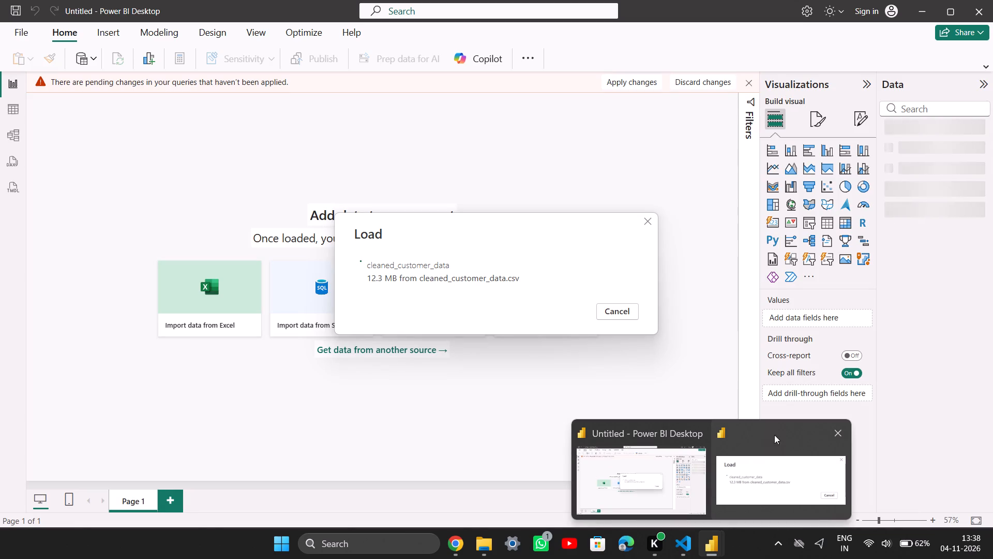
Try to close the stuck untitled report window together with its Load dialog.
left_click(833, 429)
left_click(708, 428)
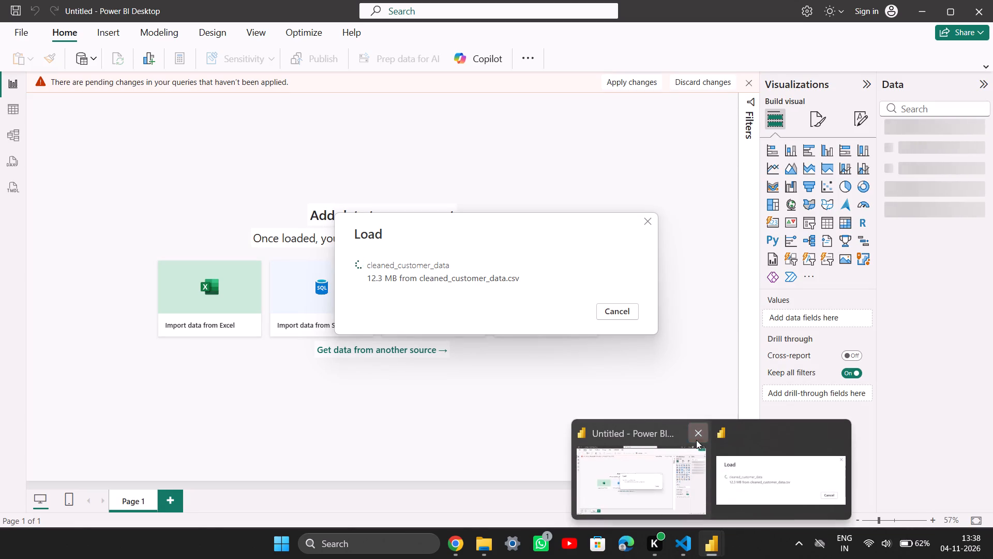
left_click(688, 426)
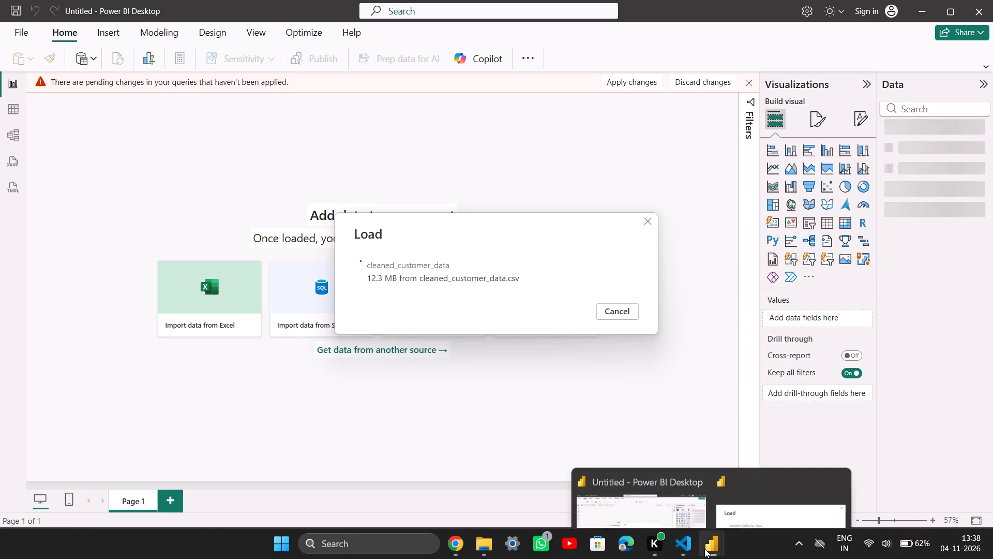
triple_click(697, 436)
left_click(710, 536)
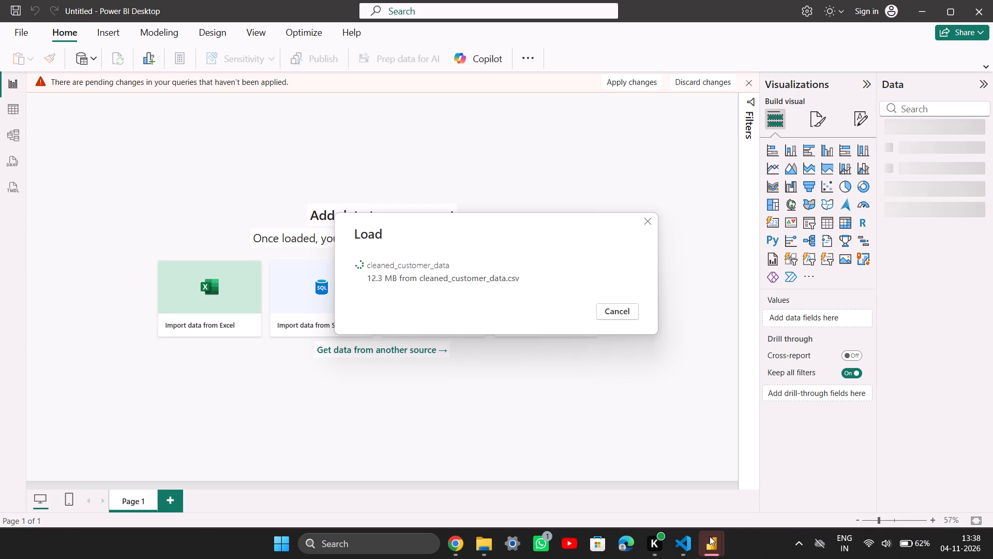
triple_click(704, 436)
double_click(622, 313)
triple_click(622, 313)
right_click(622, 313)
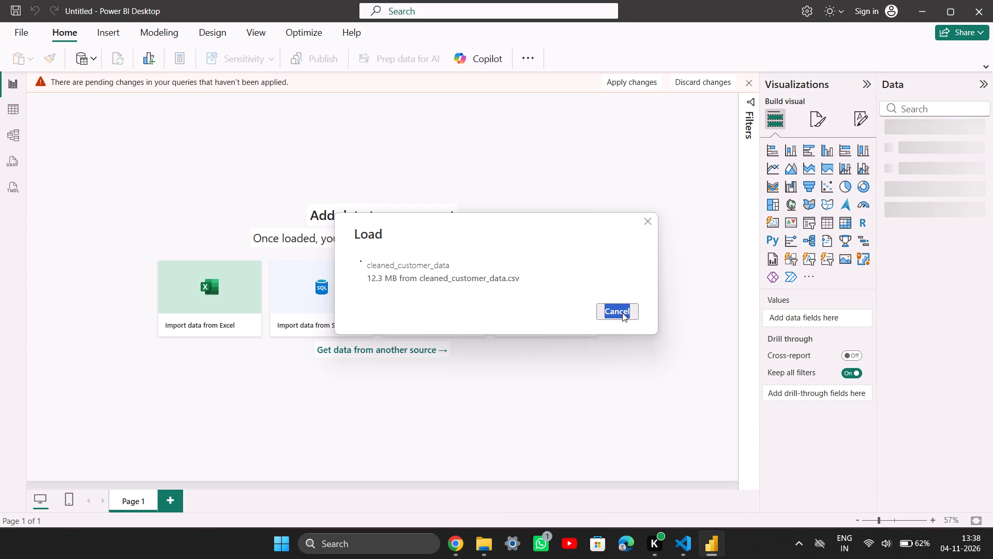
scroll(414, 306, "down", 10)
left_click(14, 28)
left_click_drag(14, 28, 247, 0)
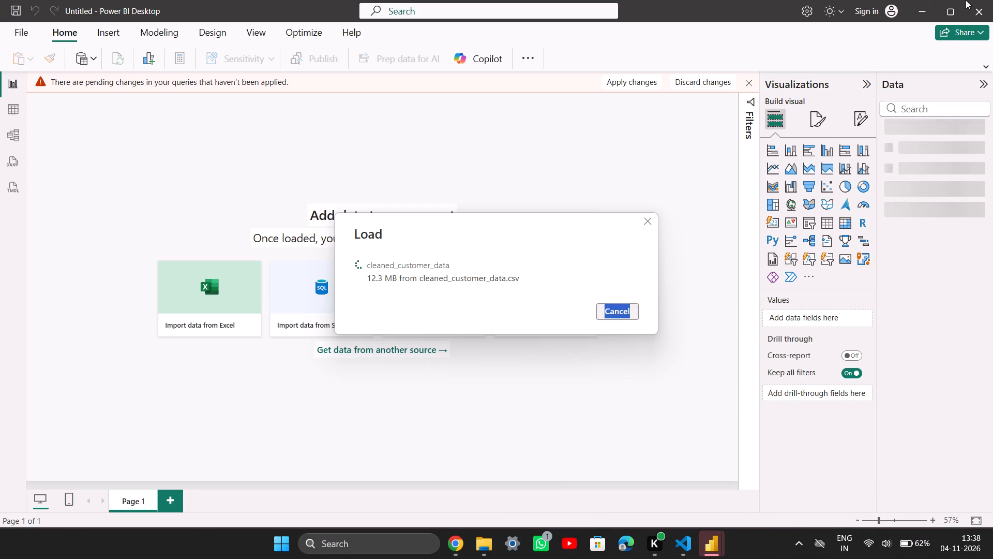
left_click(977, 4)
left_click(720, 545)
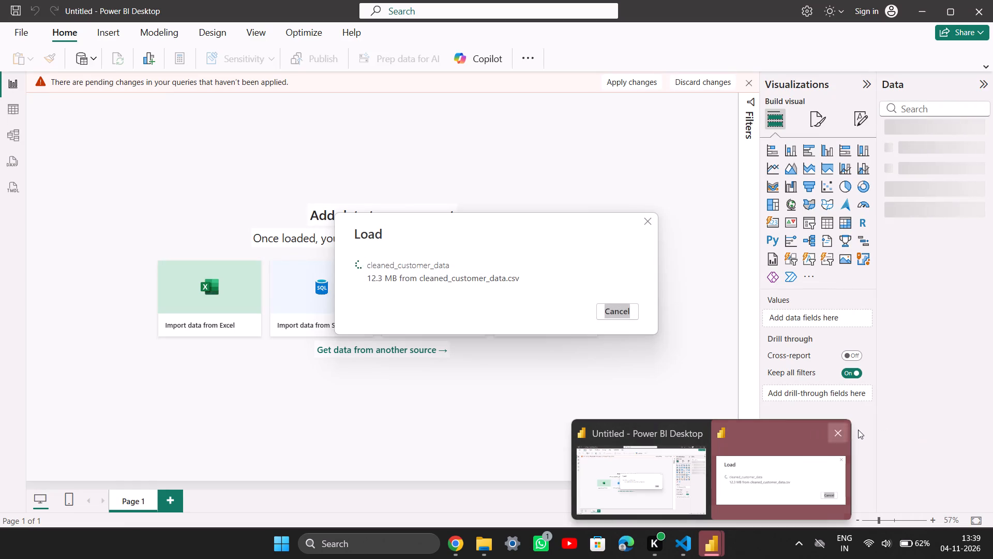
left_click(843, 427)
Launch a second Power BI Desktop window and start a new blank report in it.
left_click(393, 543)
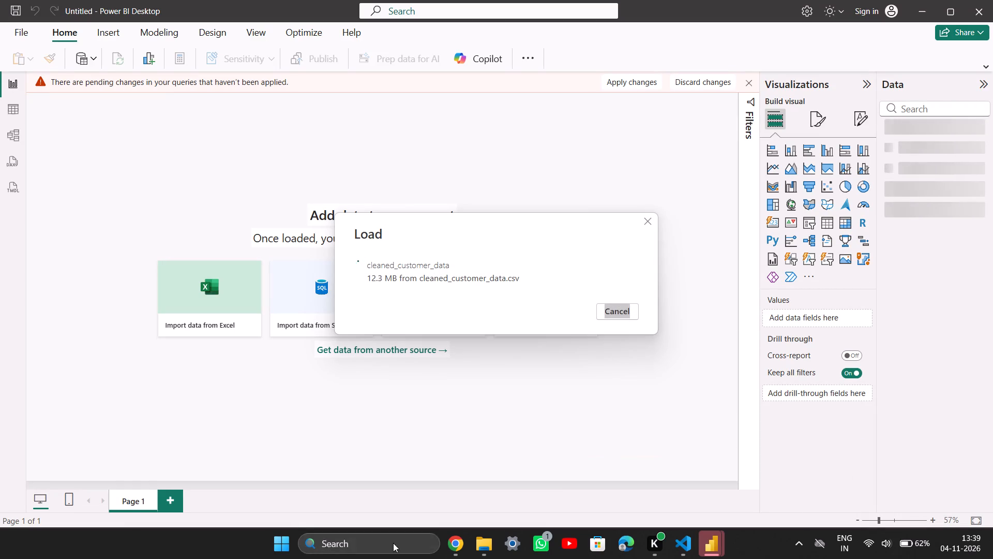
left_click(395, 121)
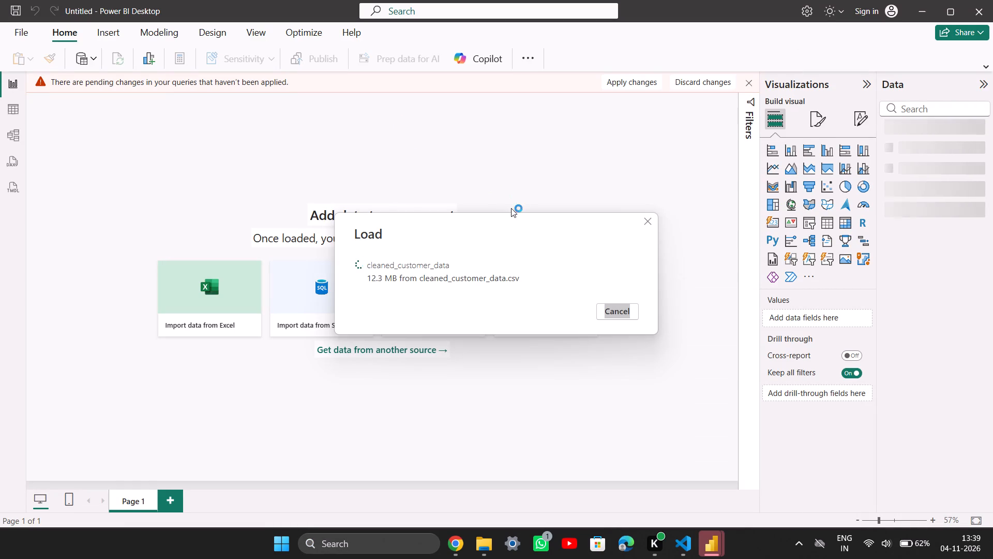
left_click(714, 540)
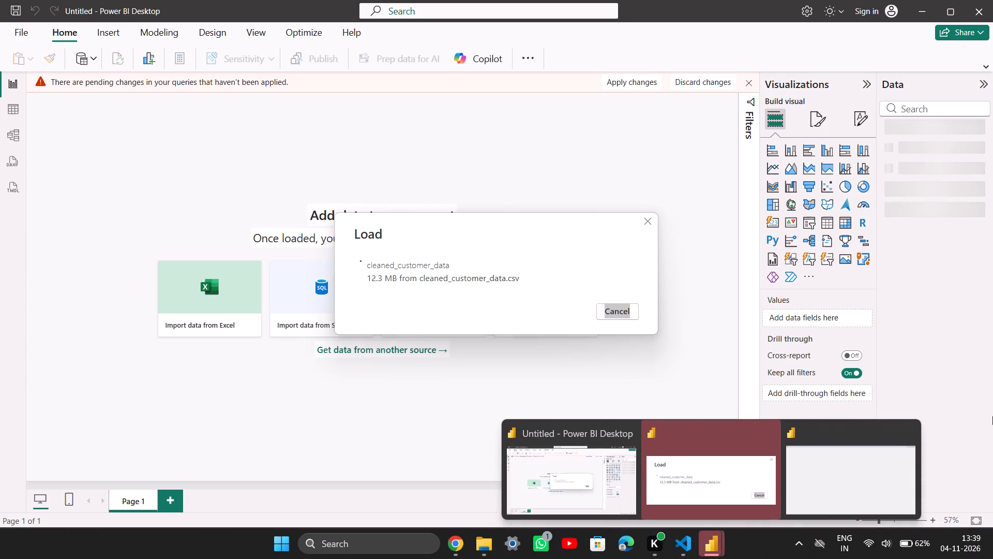
left_click(799, 469)
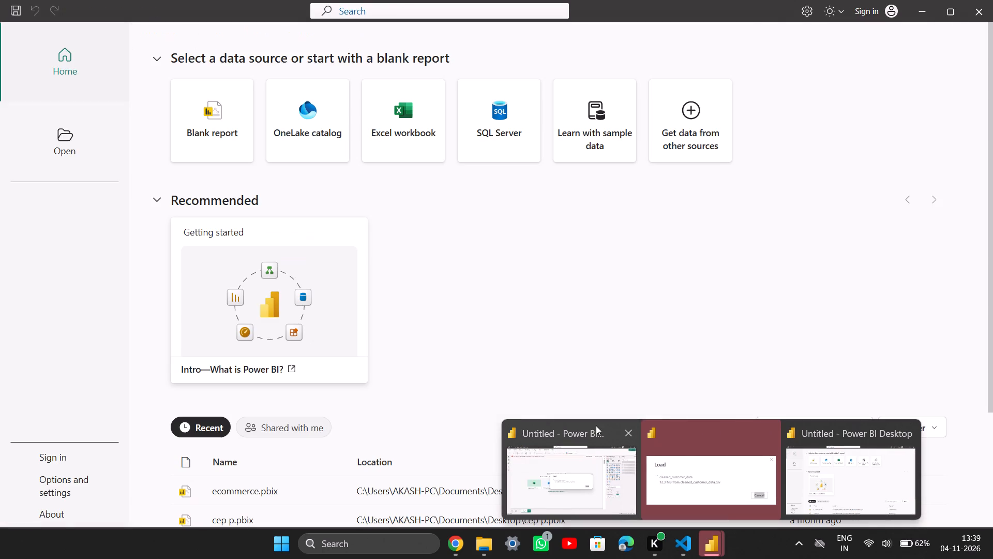
left_click(625, 433)
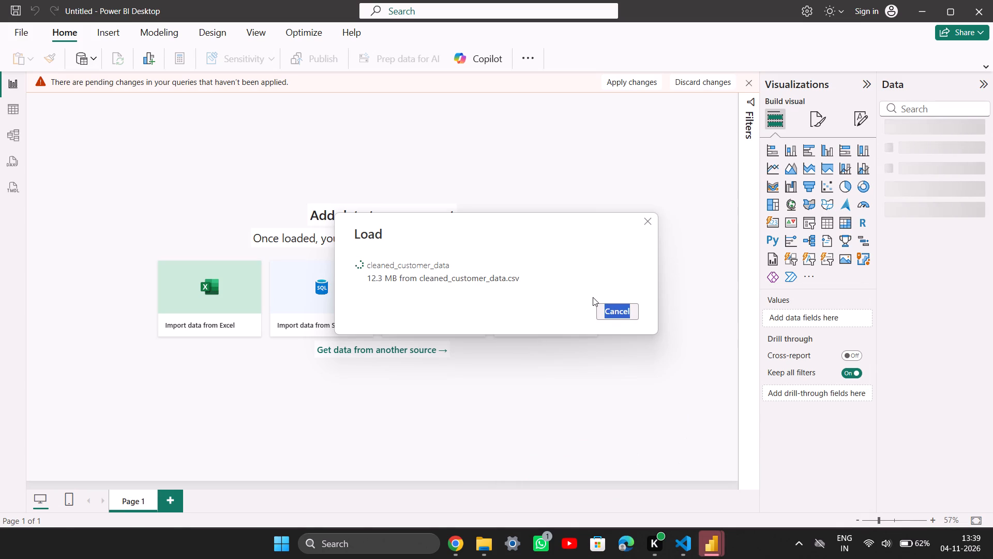
left_click(708, 547)
left_click(841, 480)
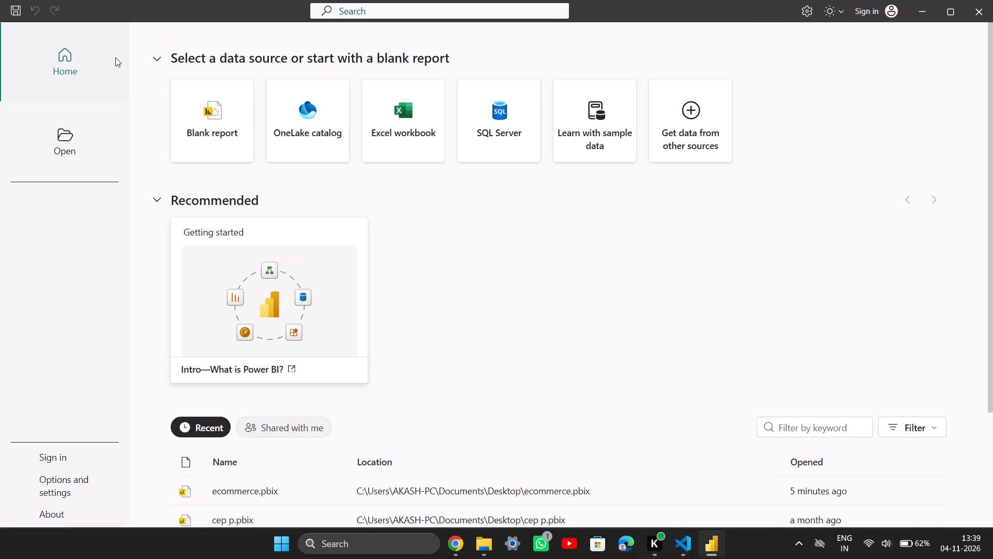
left_click(215, 120)
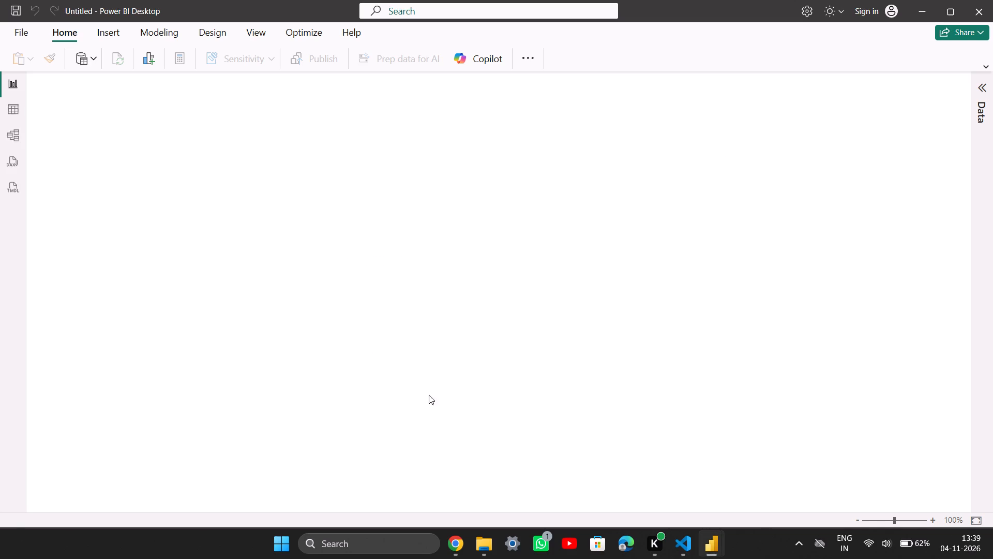
Import customer_segmentation.csv from the Data\Processed folder through the Text/CSV connector and load it into the new report.
left_click(410, 358)
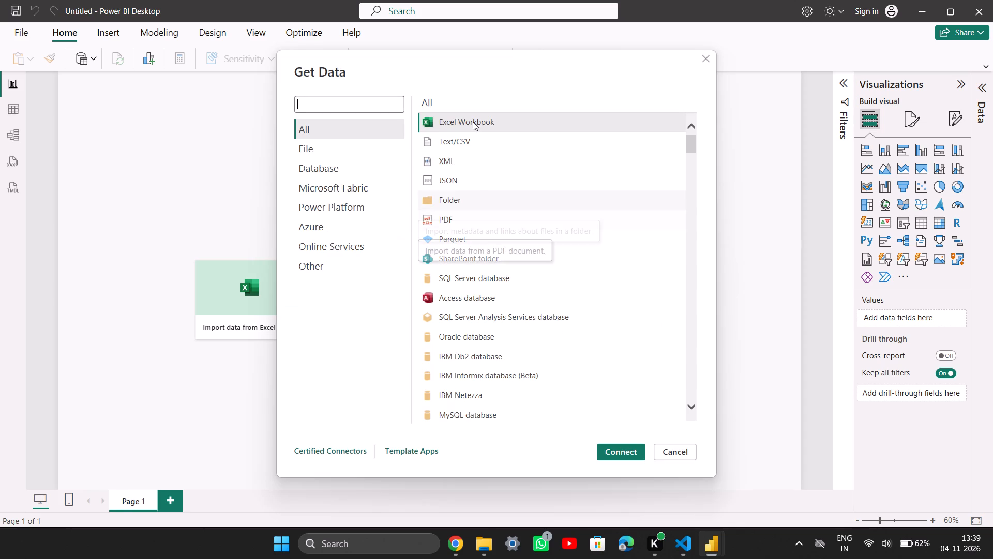
left_click(480, 152)
left_click(485, 146)
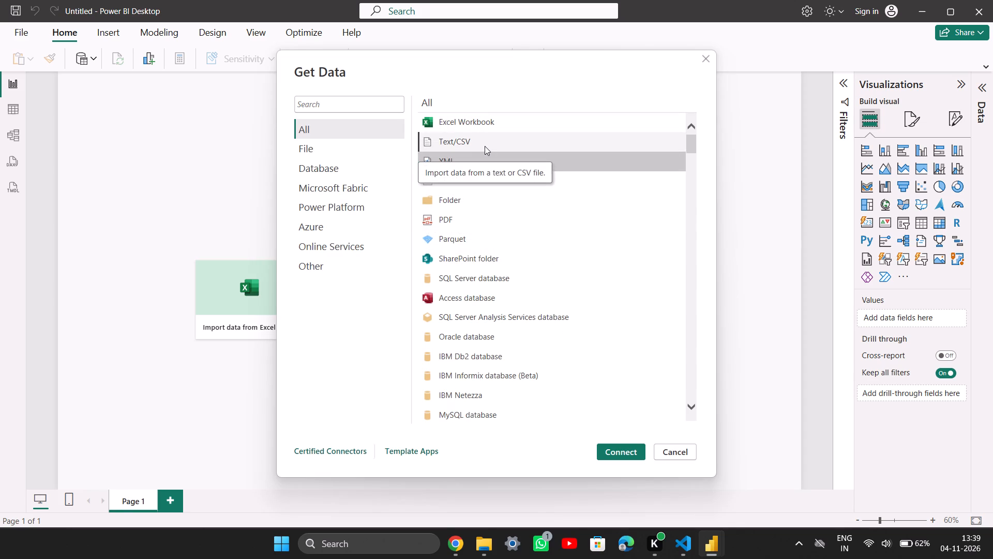
left_click(630, 451)
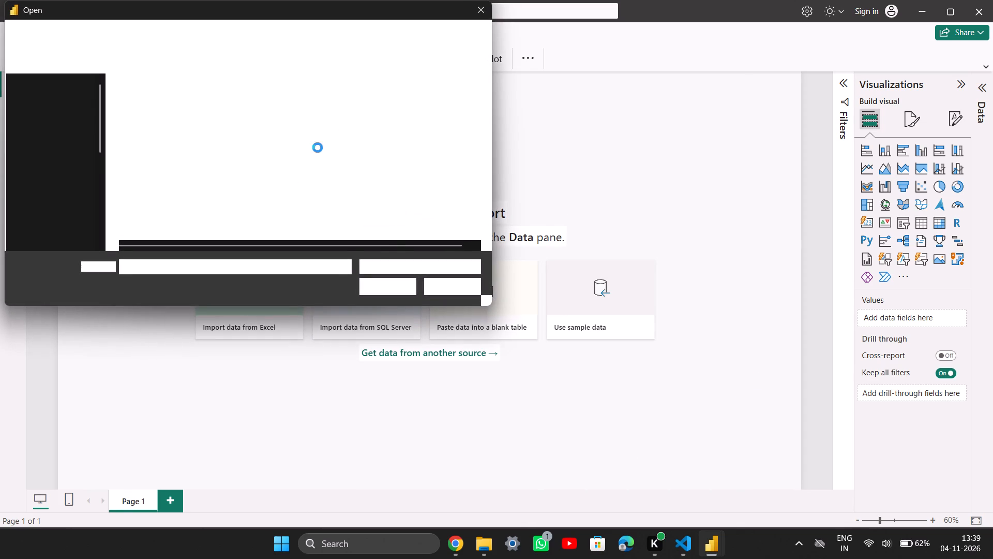
left_click(185, 114)
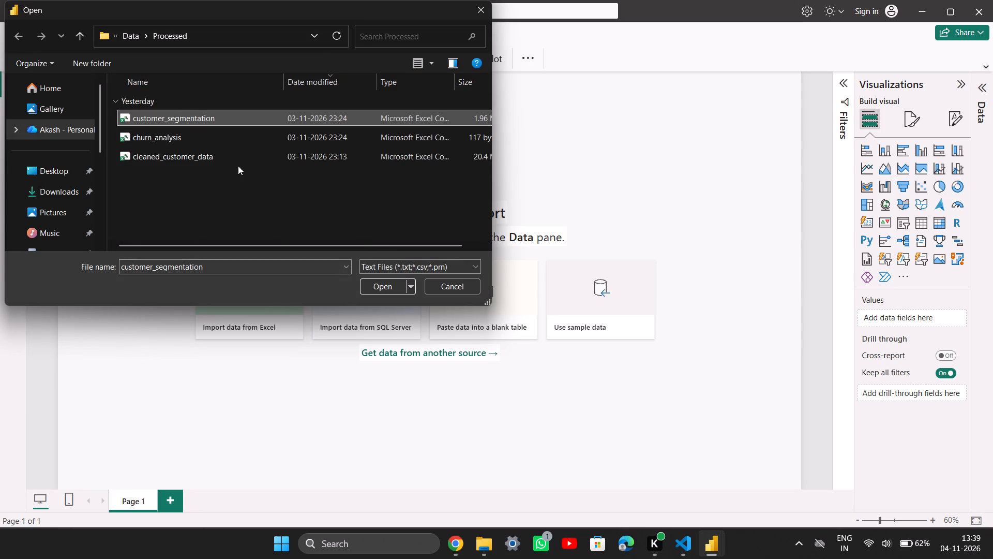
left_click_drag(238, 169, 272, 122)
left_click(366, 286)
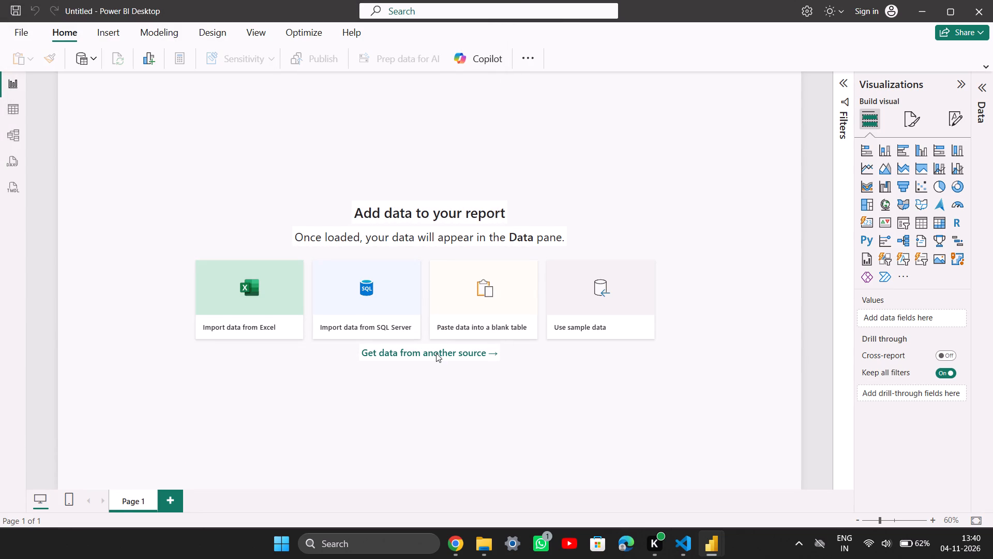
left_click(979, 86)
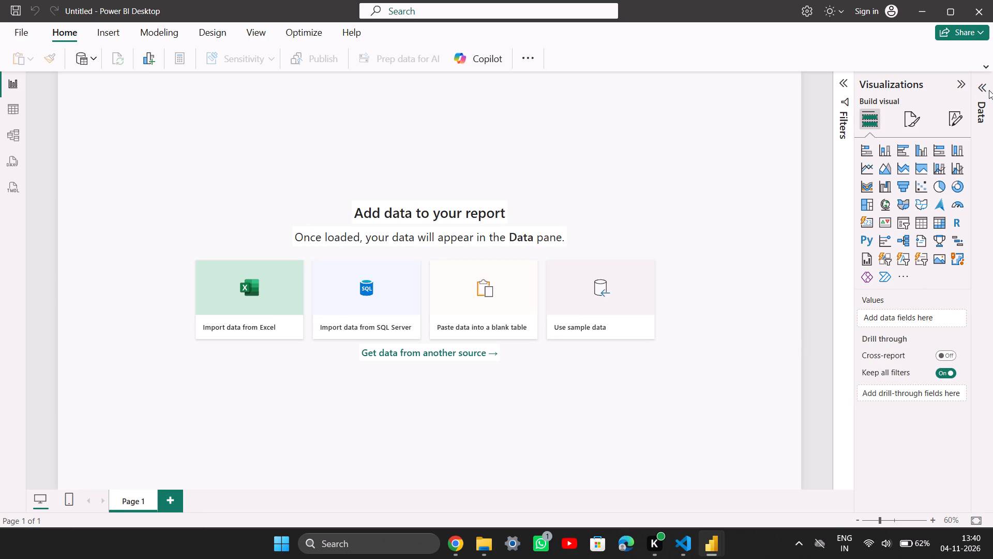
left_click(986, 90)
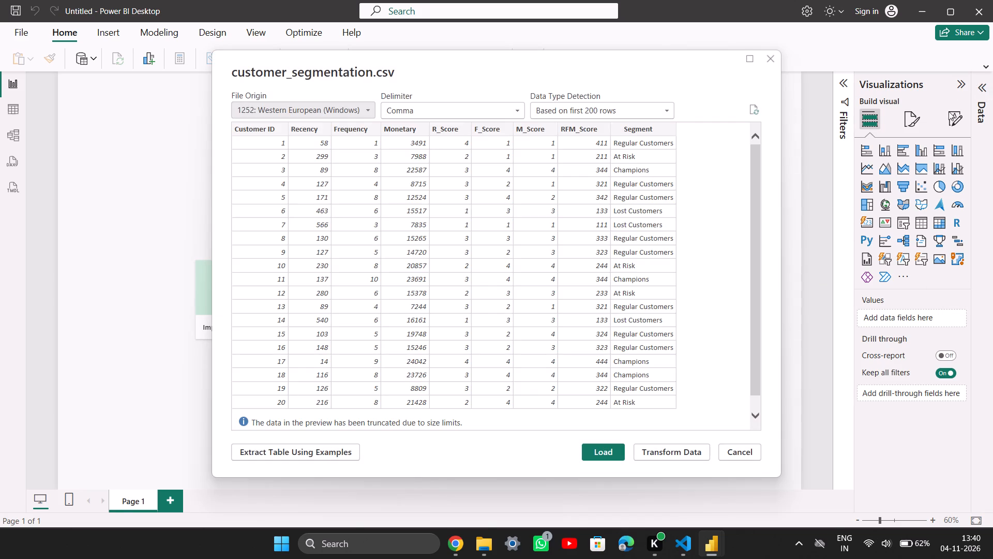
scroll(521, 372, "down", 5)
scroll(491, 360, "up", 5)
scroll(492, 357, "down", 4)
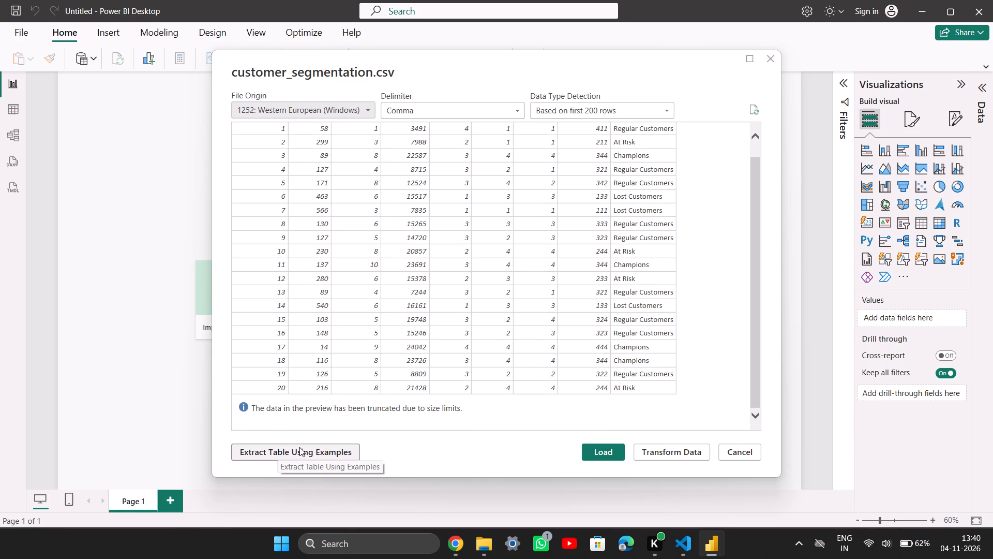
left_click(612, 458)
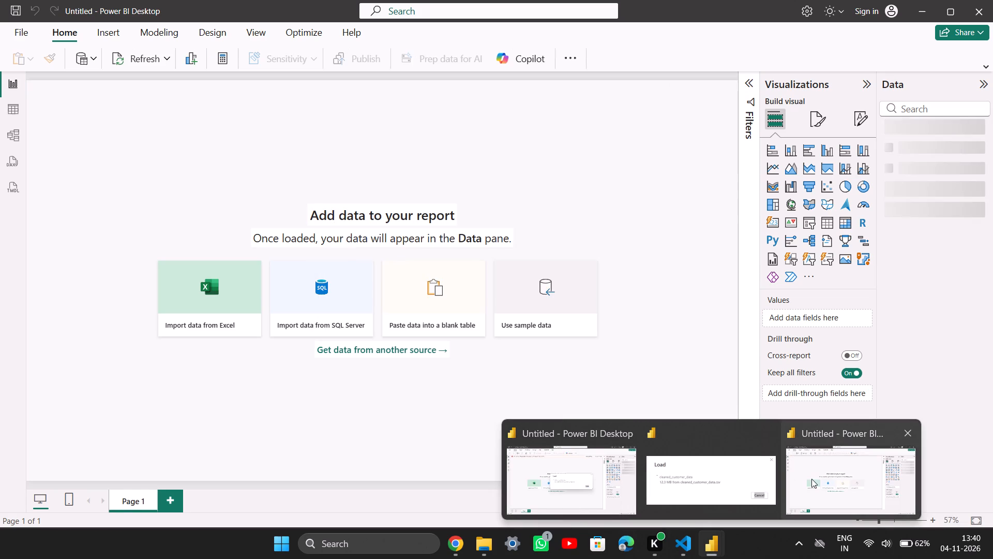
left_click(833, 479)
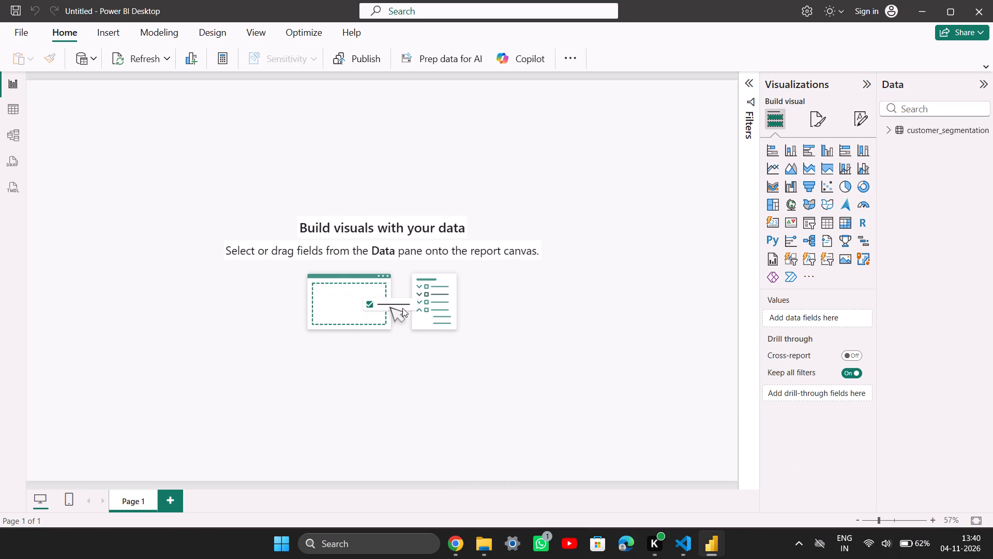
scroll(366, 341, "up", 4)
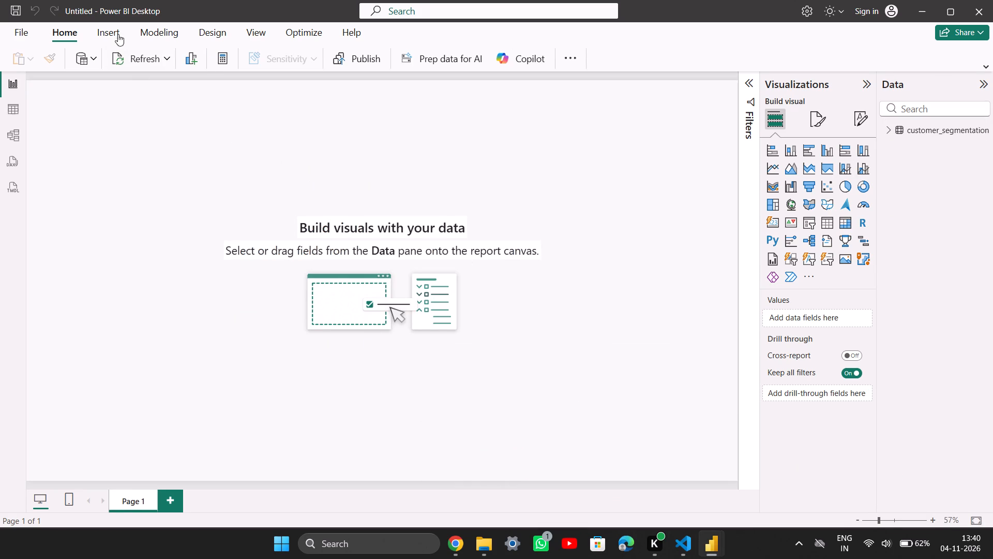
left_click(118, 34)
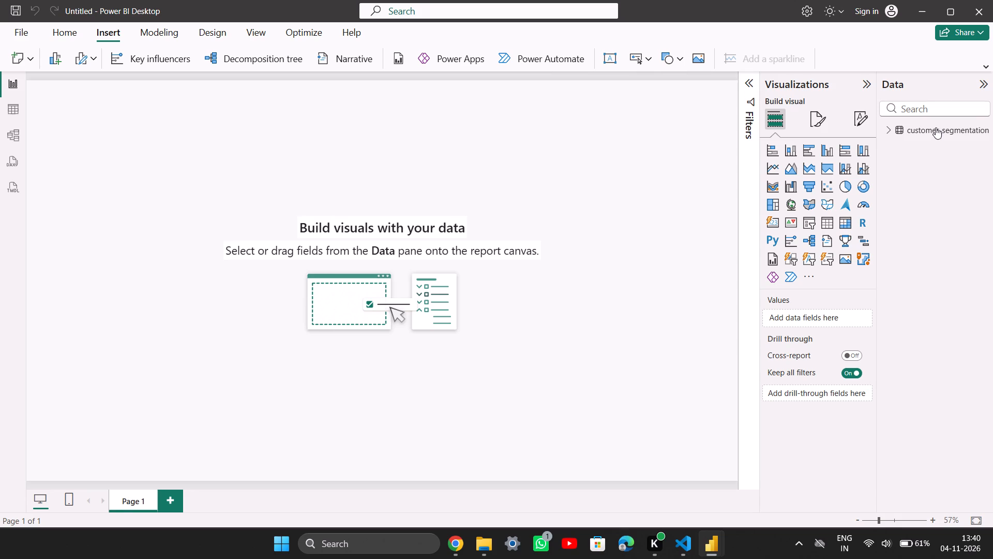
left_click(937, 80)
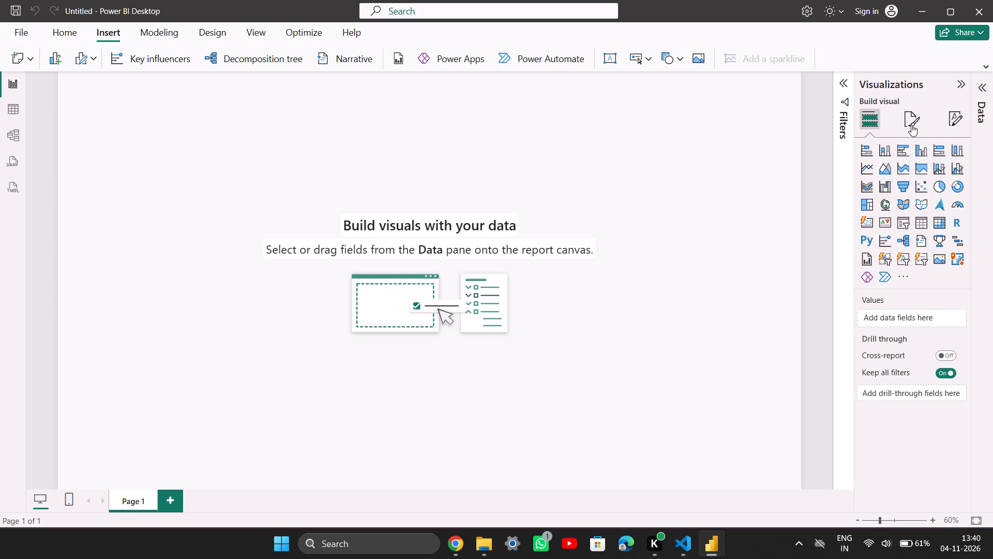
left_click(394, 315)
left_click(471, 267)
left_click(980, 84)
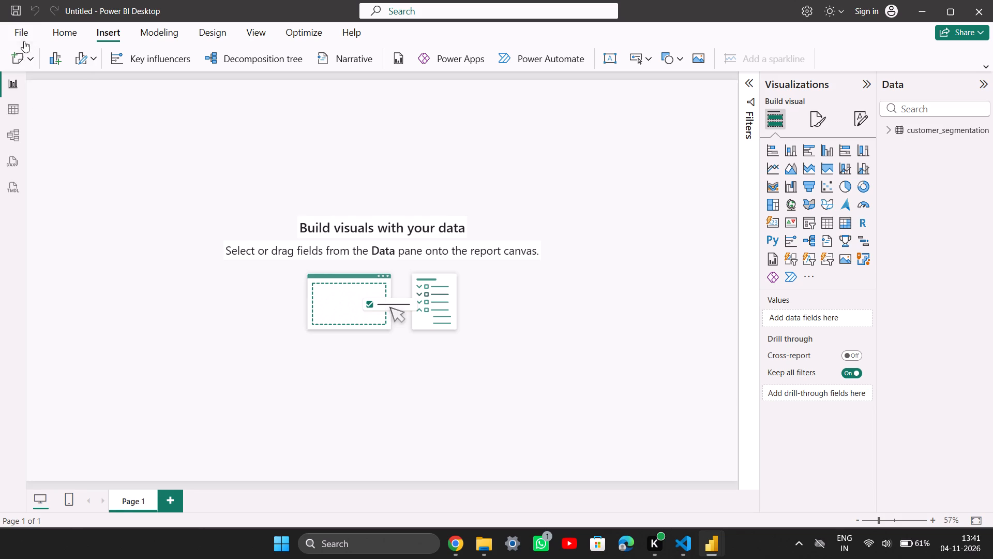
Load churn_analysis.csv from Downloads\E-Commerce-Customer-Intelligence\Data\Processed using the Excel workbook source with All Files shown.
left_click(59, 30)
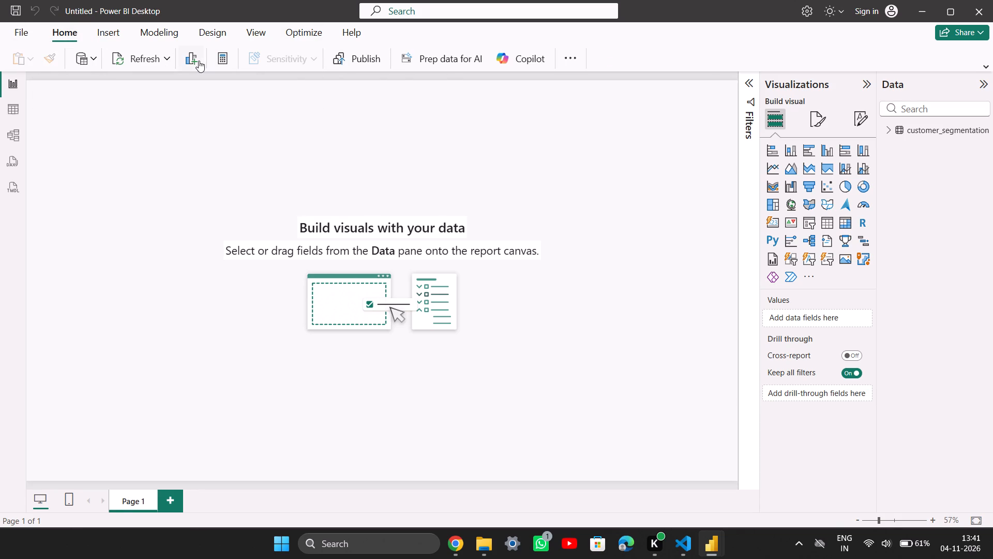
left_click(168, 57)
left_click(168, 57)
left_click(90, 62)
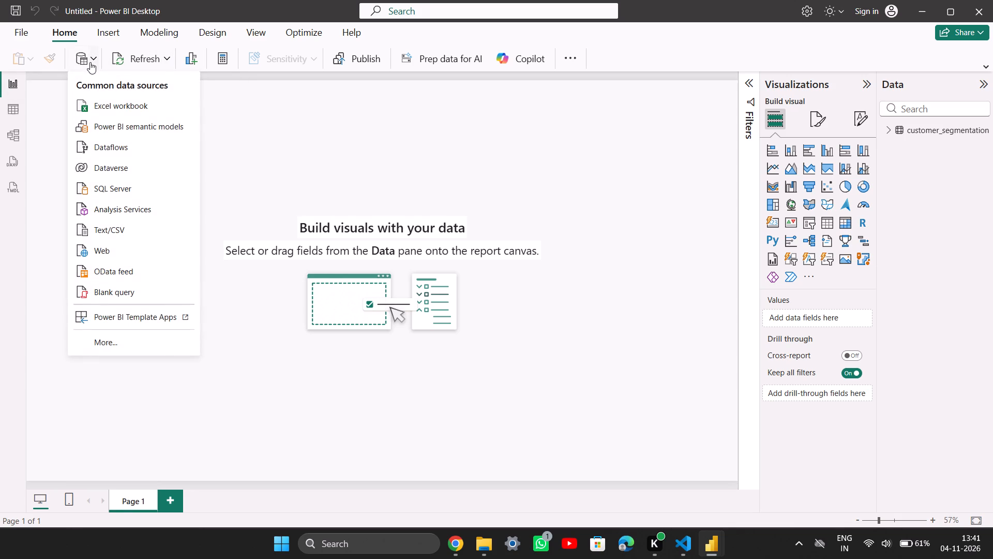
left_click(126, 108)
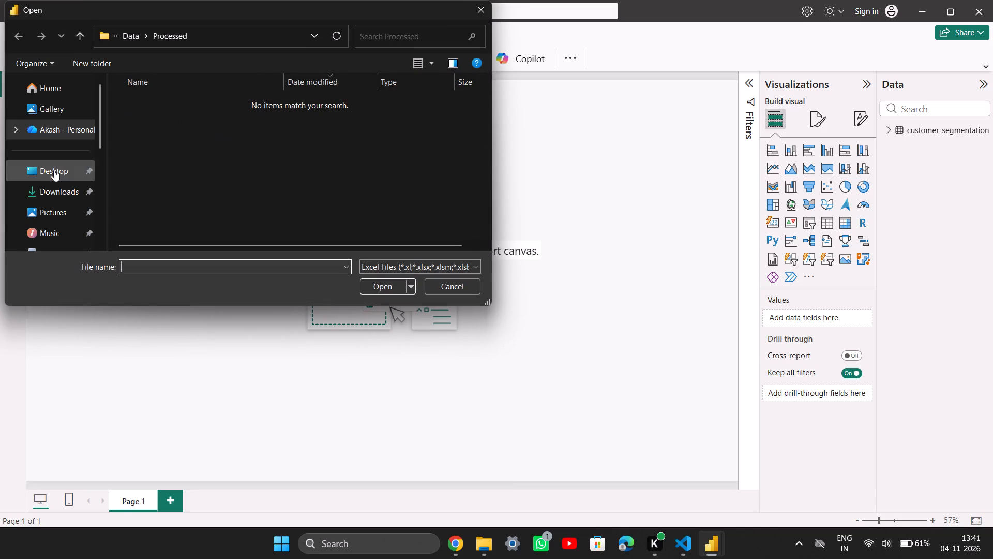
left_click(62, 184)
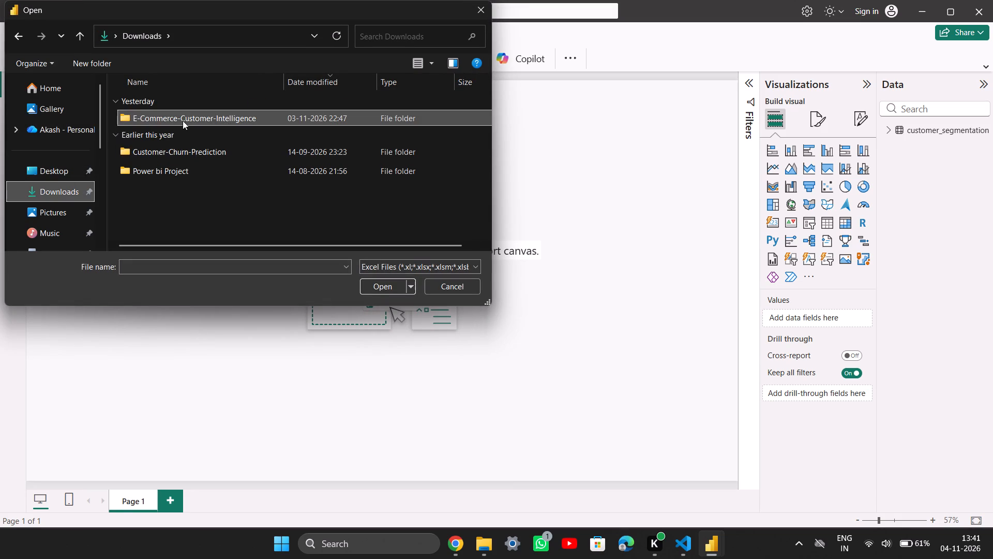
double_click(183, 121)
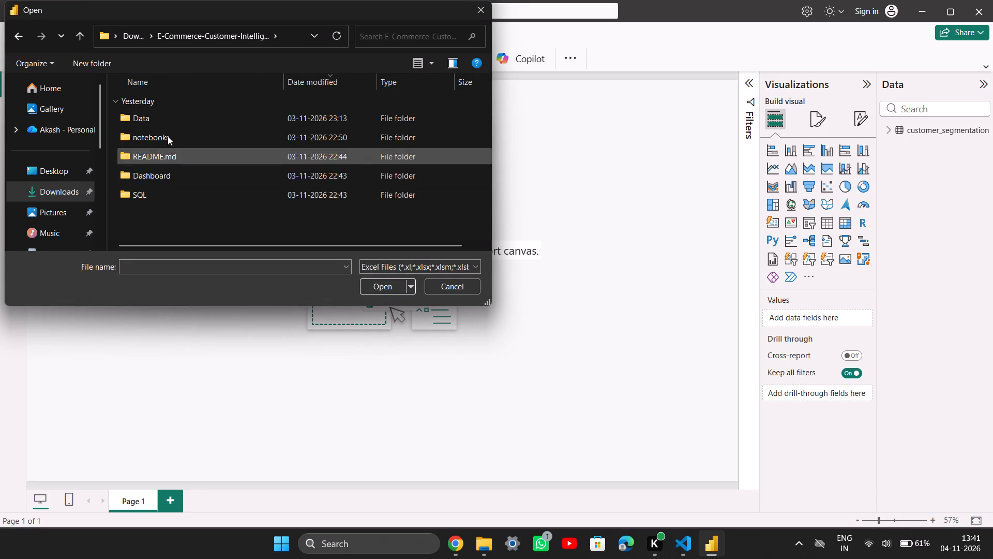
double_click(171, 119)
double_click(173, 119)
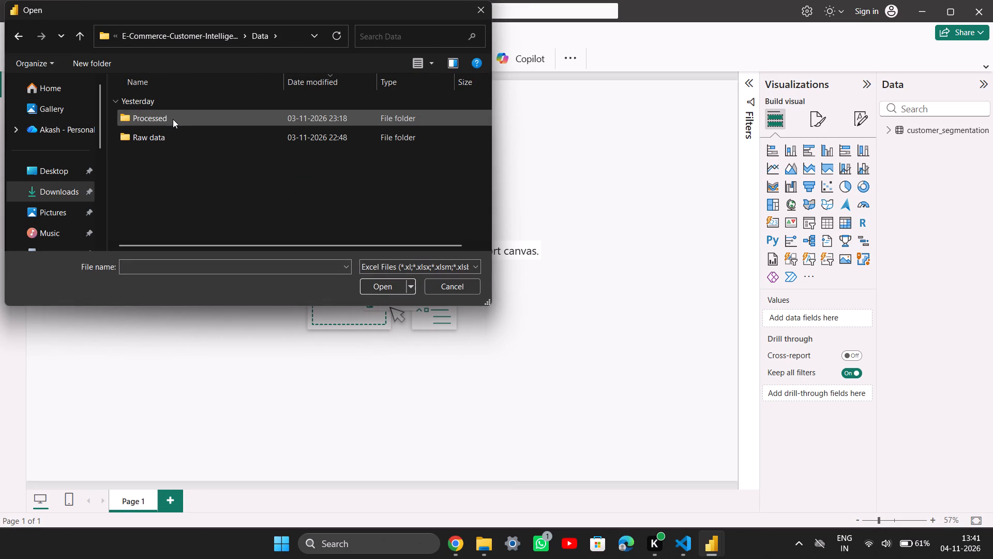
scroll(193, 161, "up", 3)
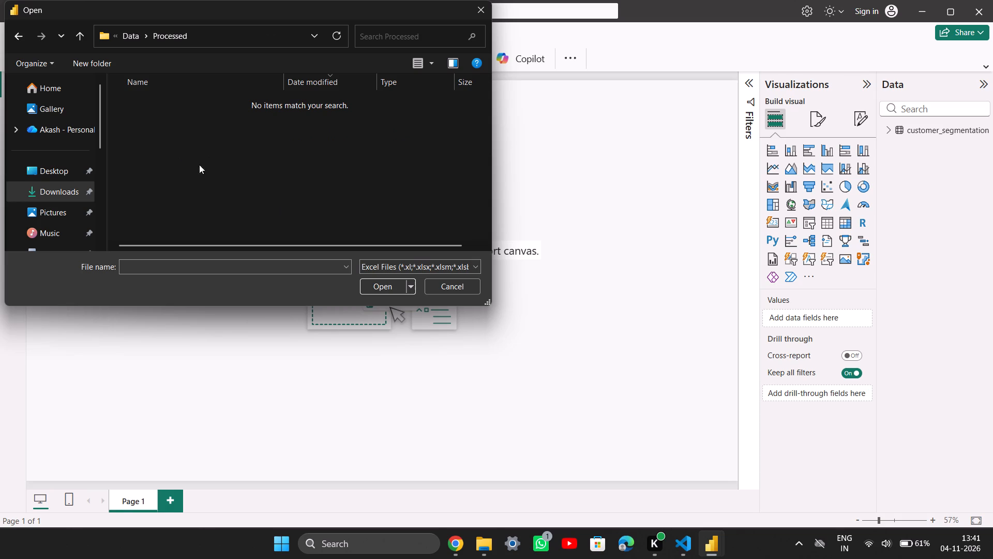
left_click(439, 268)
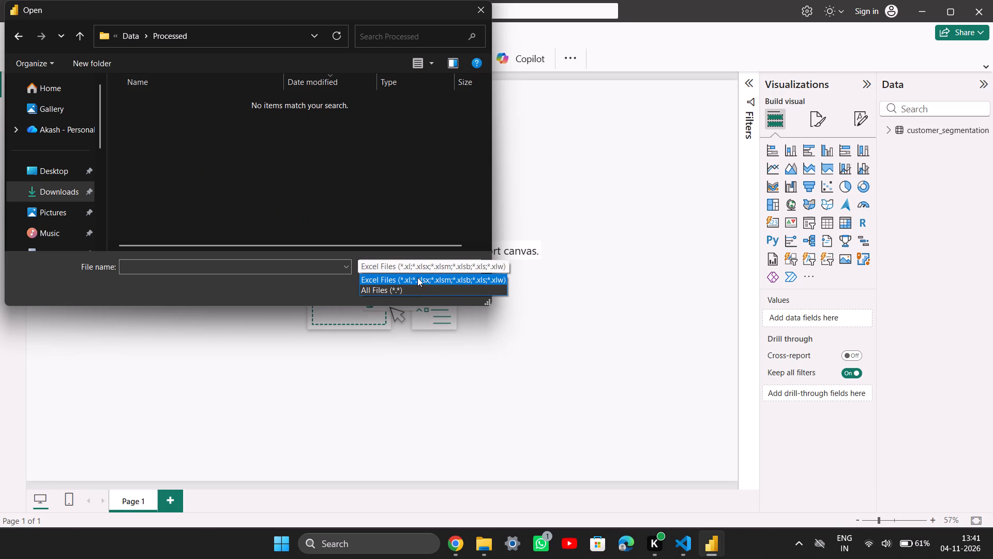
left_click(413, 287)
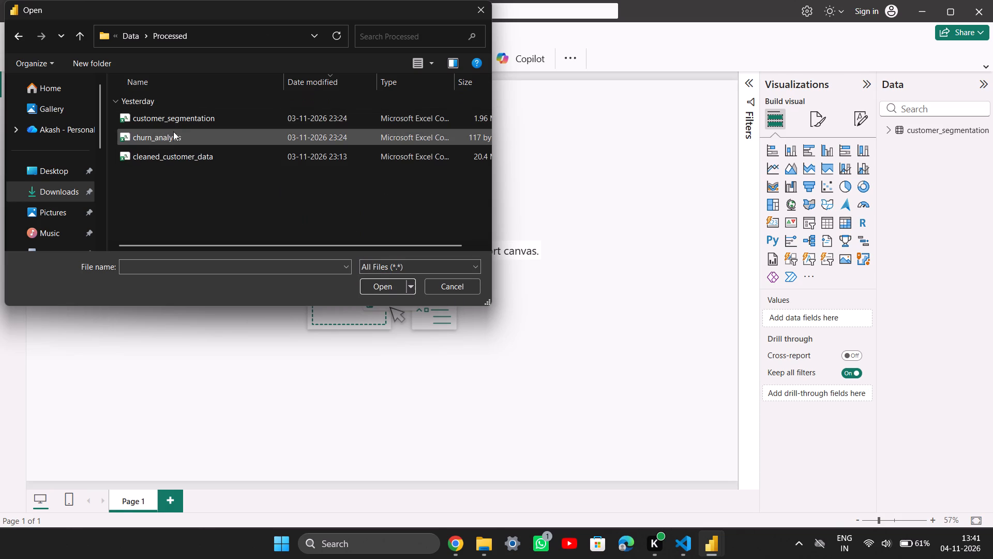
left_click(173, 135)
left_click(372, 285)
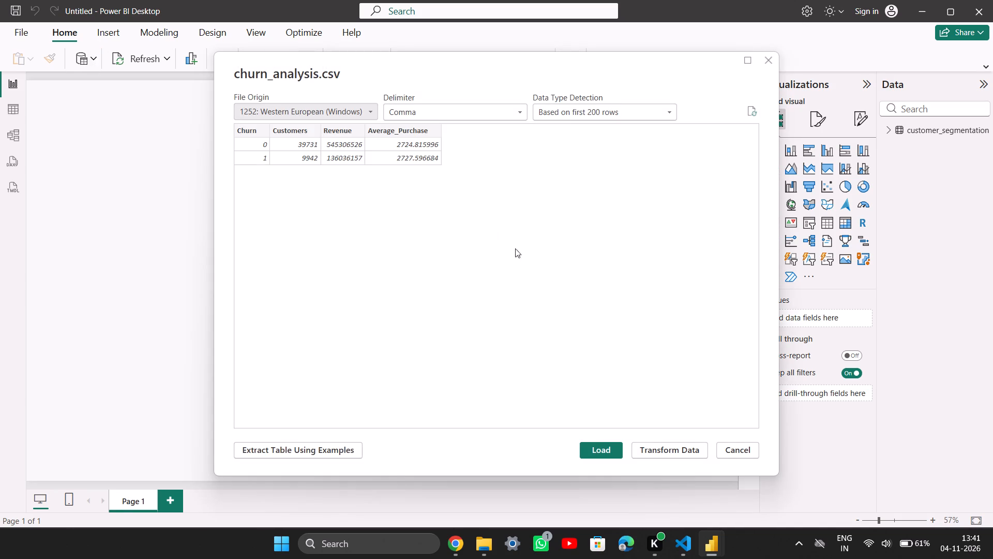
scroll(447, 263, "up", 5)
left_click(608, 450)
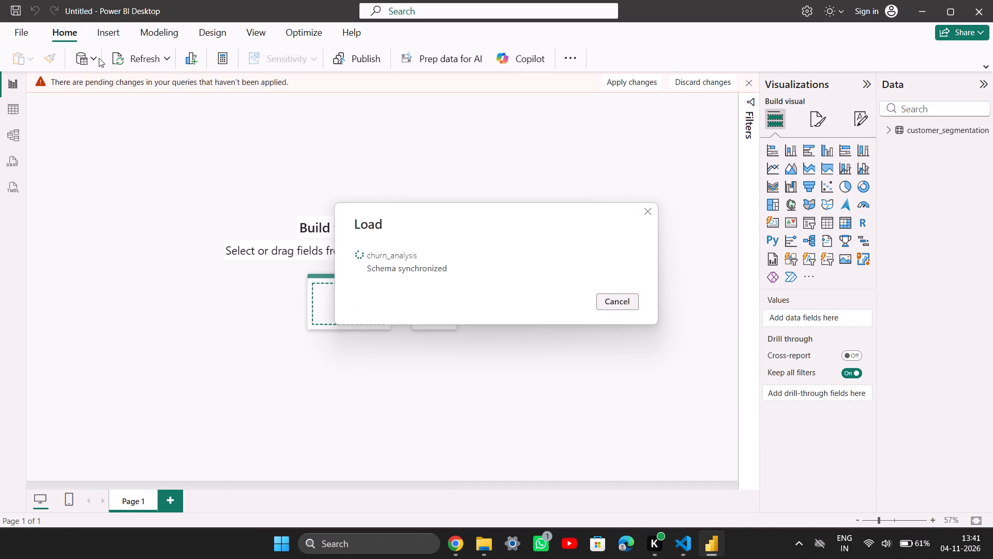
Load cleaned_customer_data.csv from the Processed folder using the Excel workbook source with All Files shown.
left_click(98, 63)
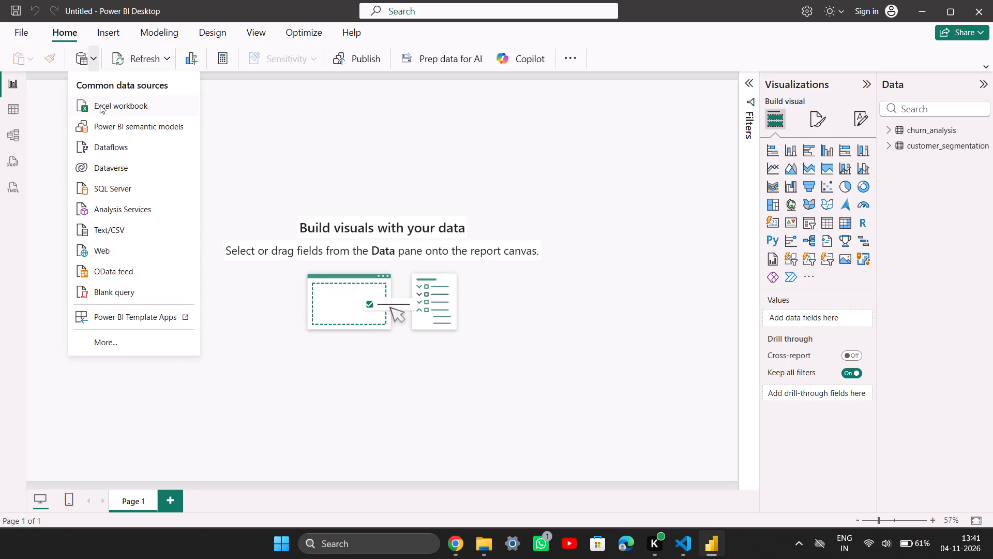
left_click(100, 105)
left_click(439, 266)
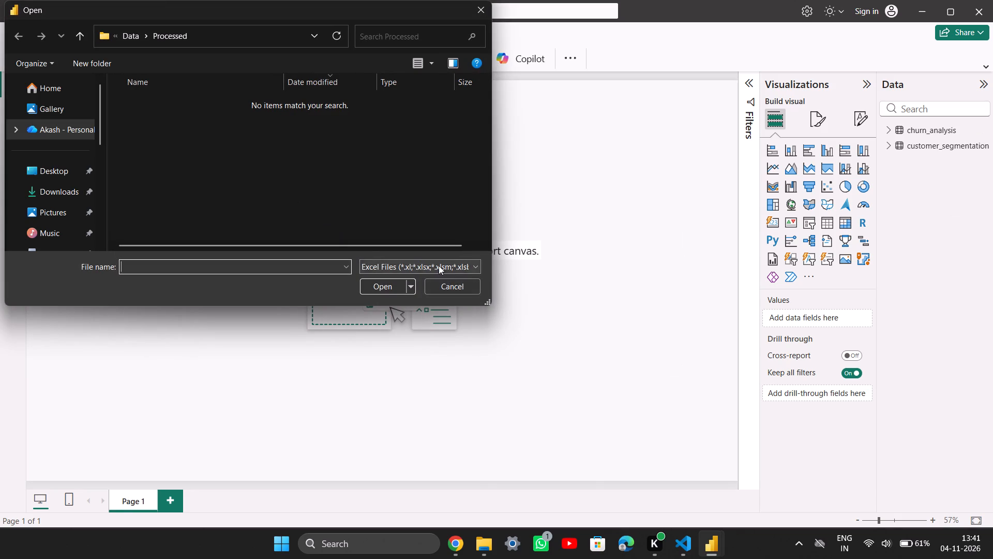
left_click(392, 286)
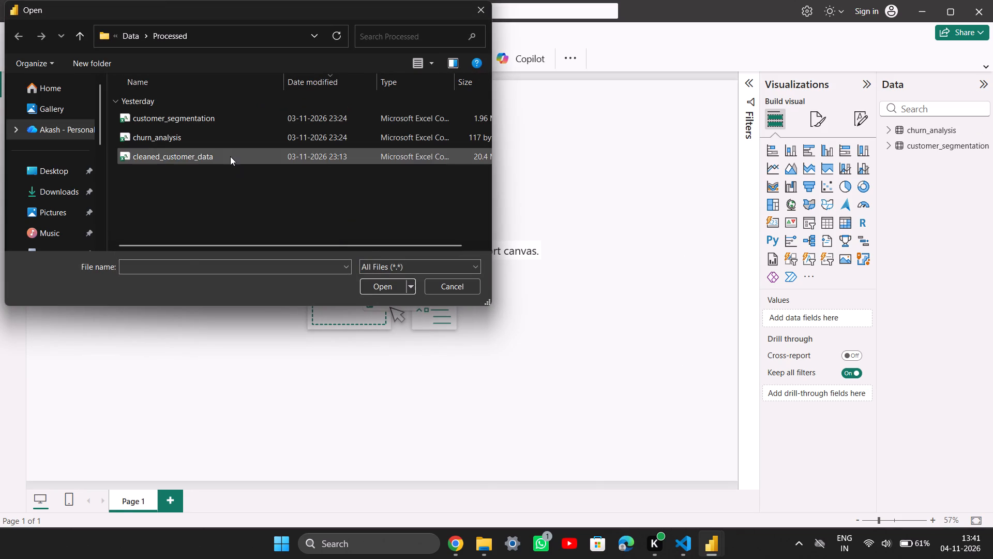
left_click(230, 156)
left_click(378, 277)
left_click(377, 279)
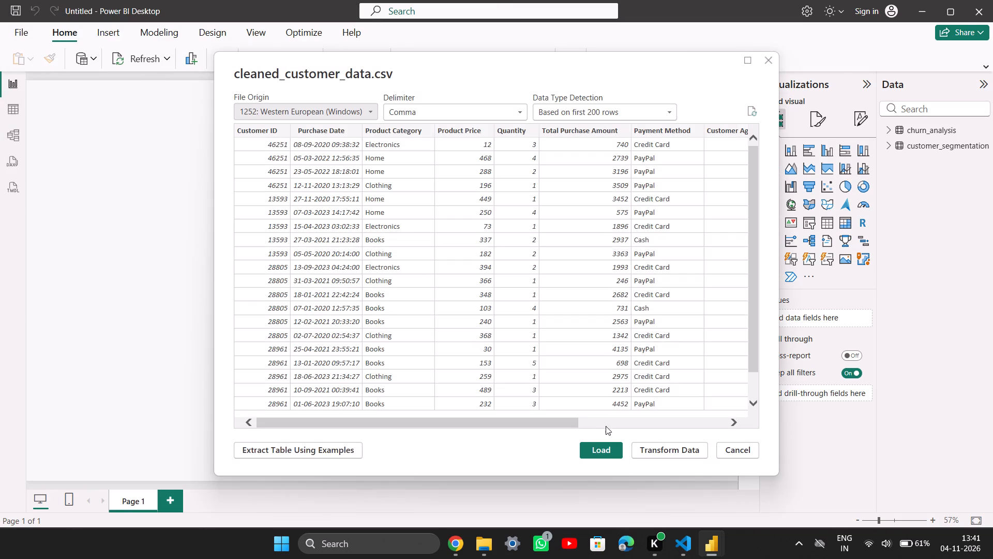
left_click(593, 443)
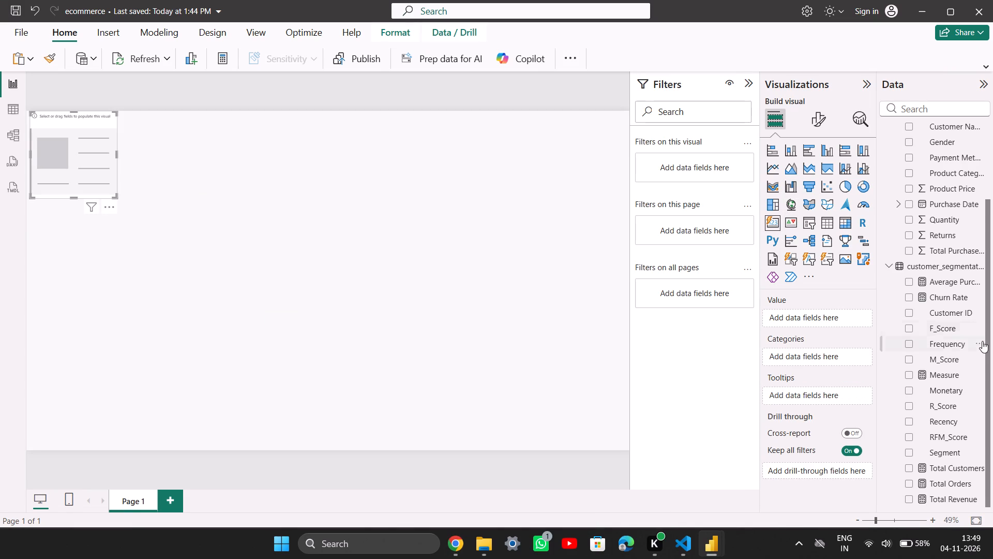
Populate the empty card on Page 1 with the Total Revenue measure.
left_click_drag(958, 501, 438, 291)
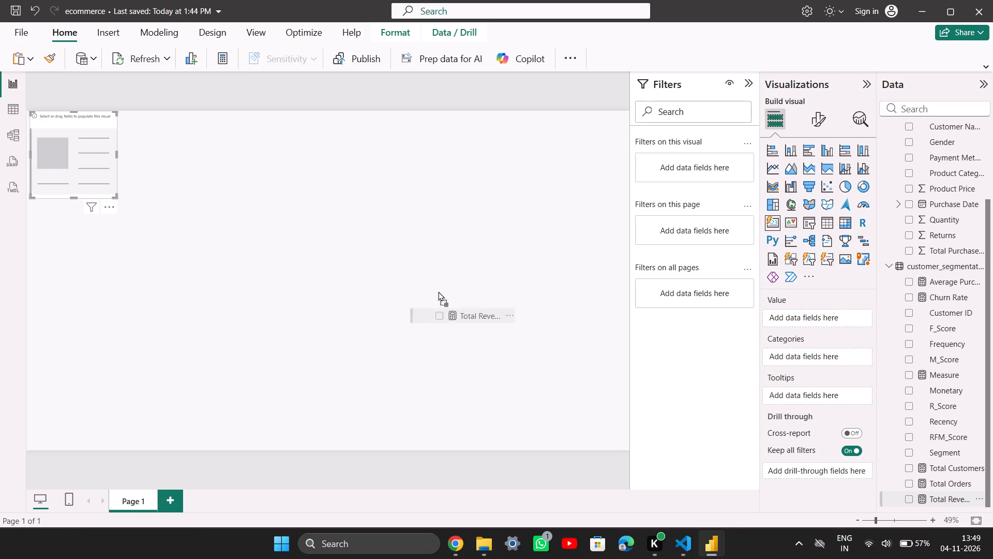
left_click_drag(438, 291, 72, 164)
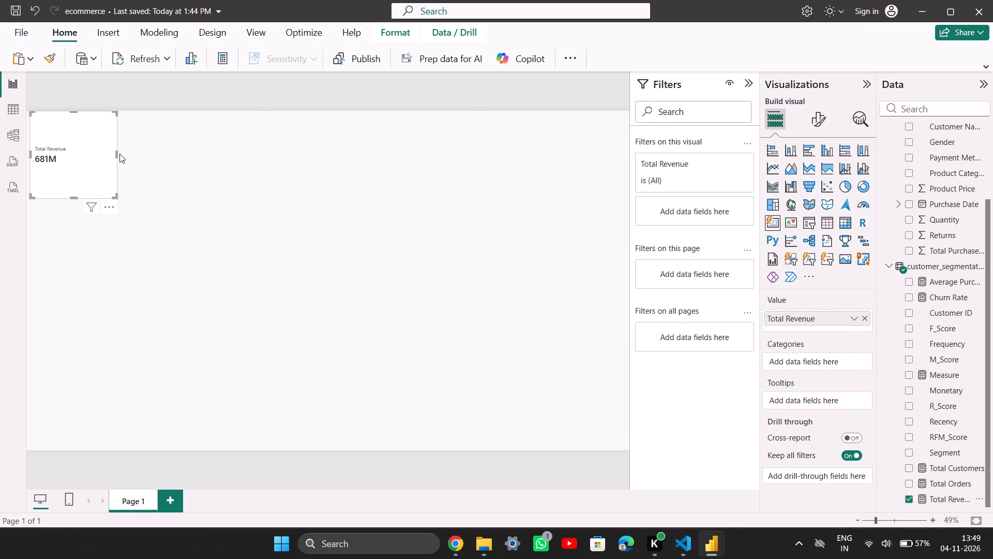
left_click(477, 231)
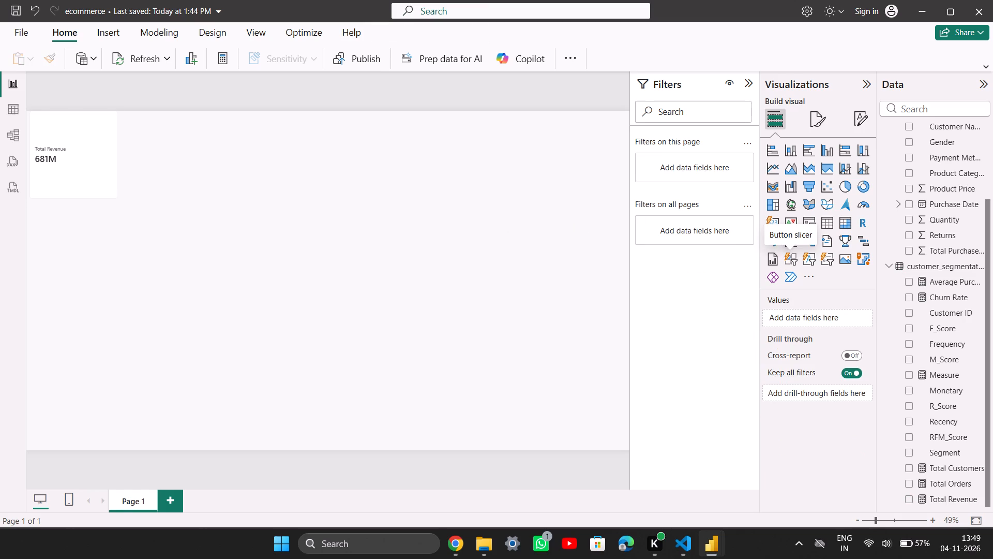
Add a second Card visual below Total Revenue and fill it with the Total Orders measure.
left_click(778, 227)
left_click(777, 224)
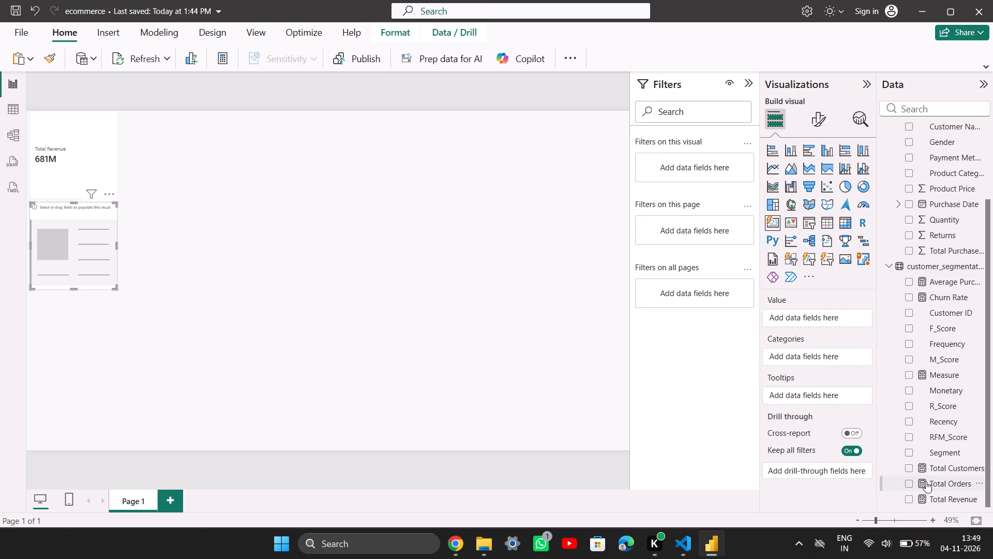
left_click_drag(939, 481, 88, 238)
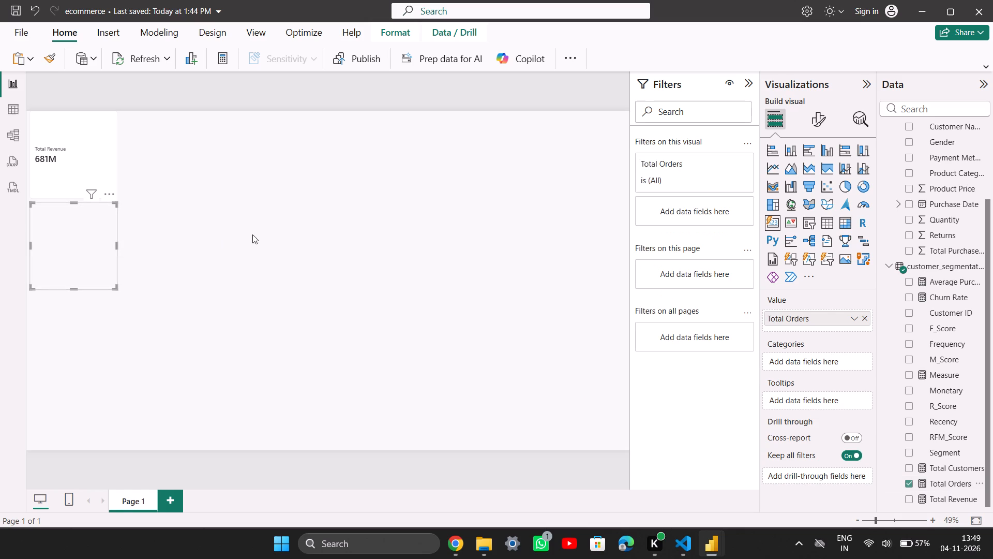
left_click(384, 204)
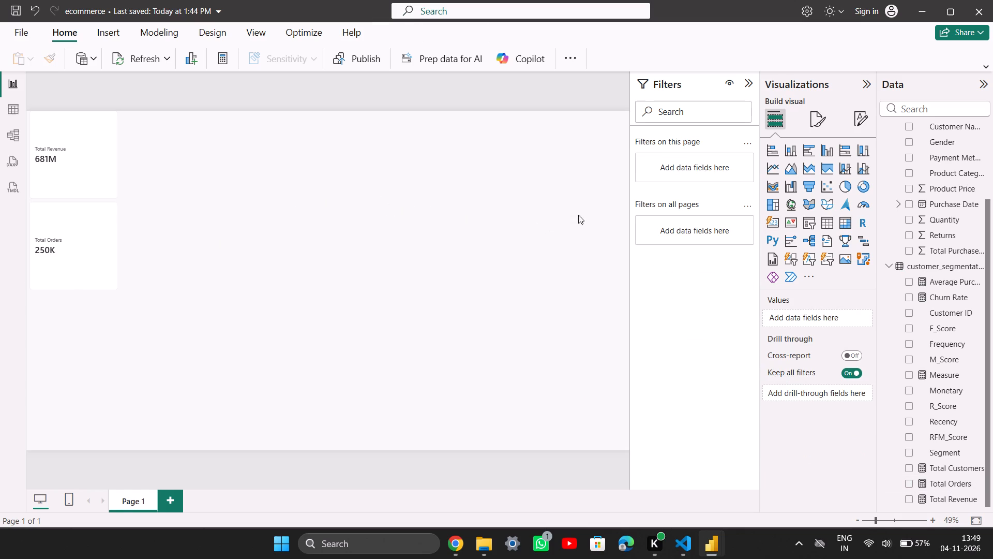
Add a third Card visual below Total Orders and fill it with the Total Customers measure.
left_click(776, 222)
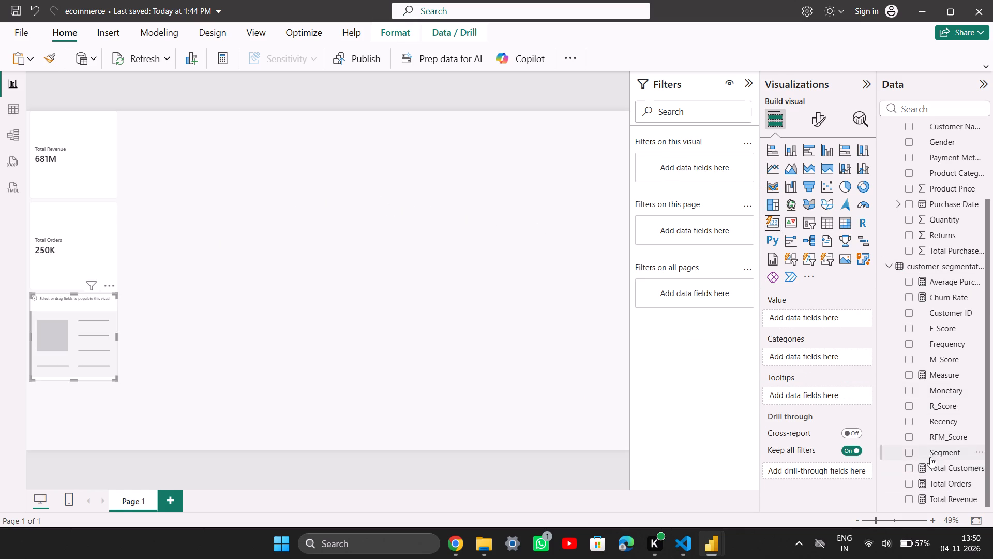
left_click_drag(942, 469, 73, 340)
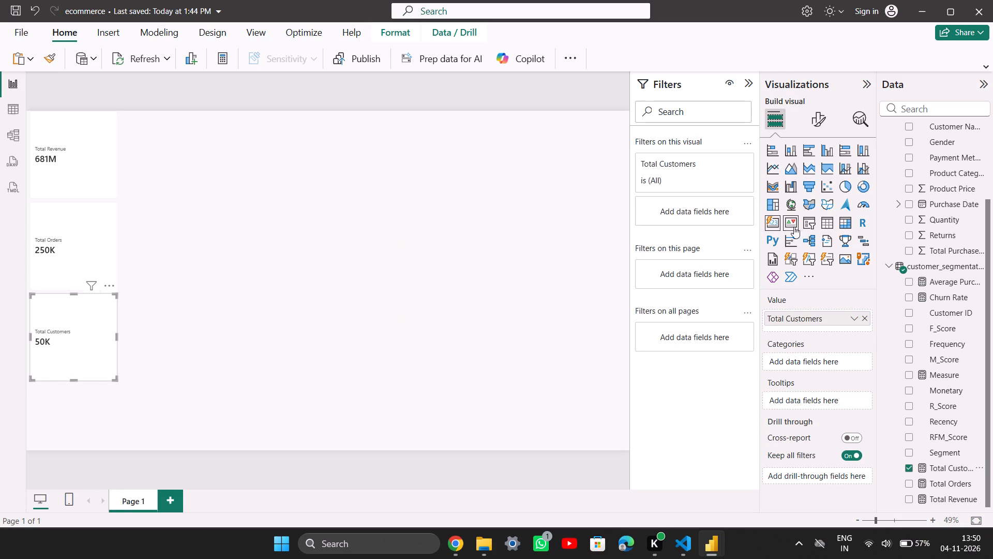
left_click(523, 224)
Add a fourth Card visual at the bottom of the column and fill it with the Average Purchase measure.
left_click(776, 222)
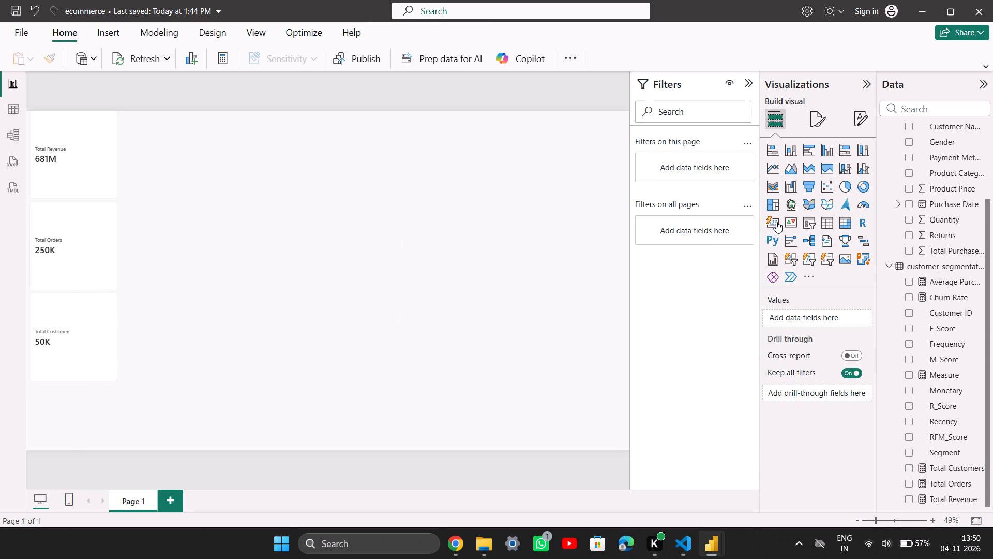
left_click(926, 283)
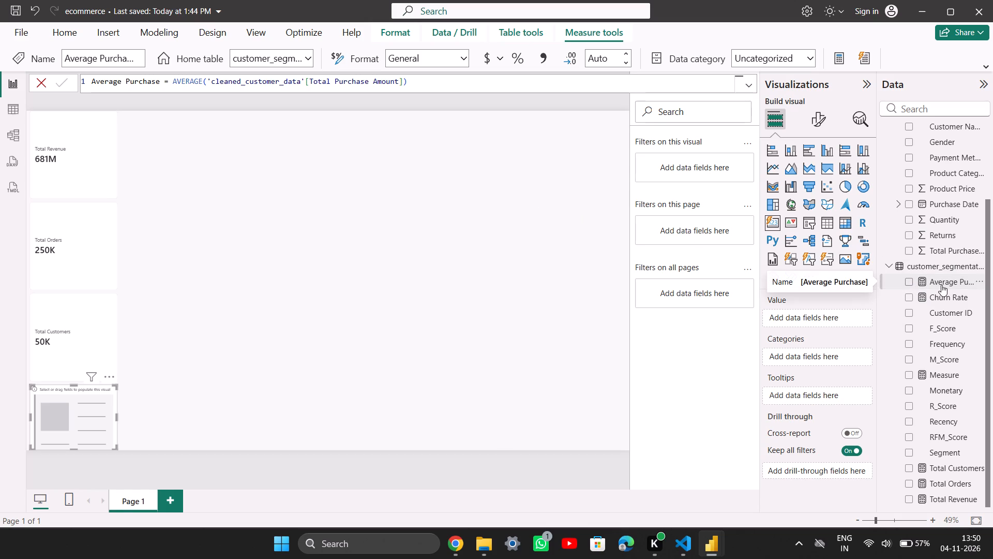
left_click_drag(947, 285, 100, 434)
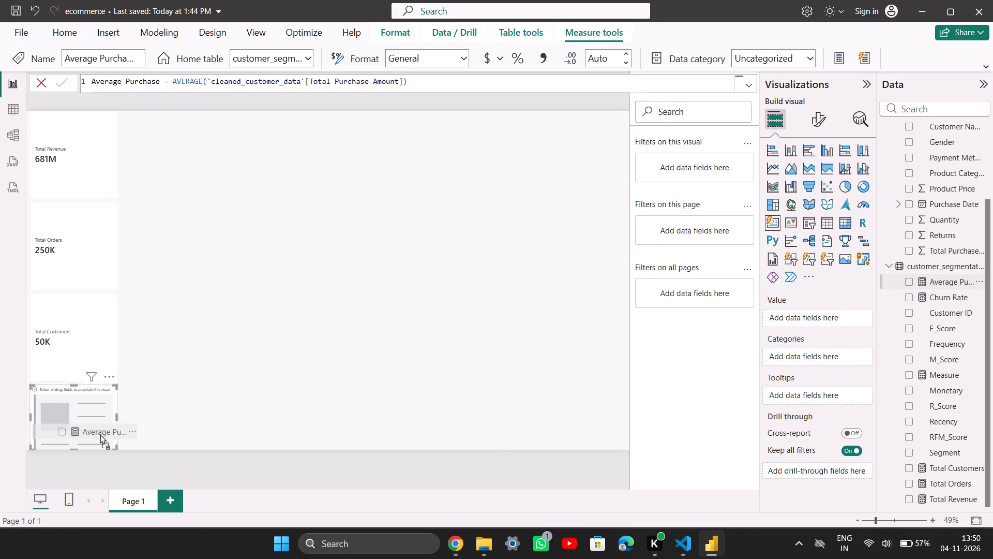
left_click_drag(100, 434, 98, 431)
left_click(233, 229)
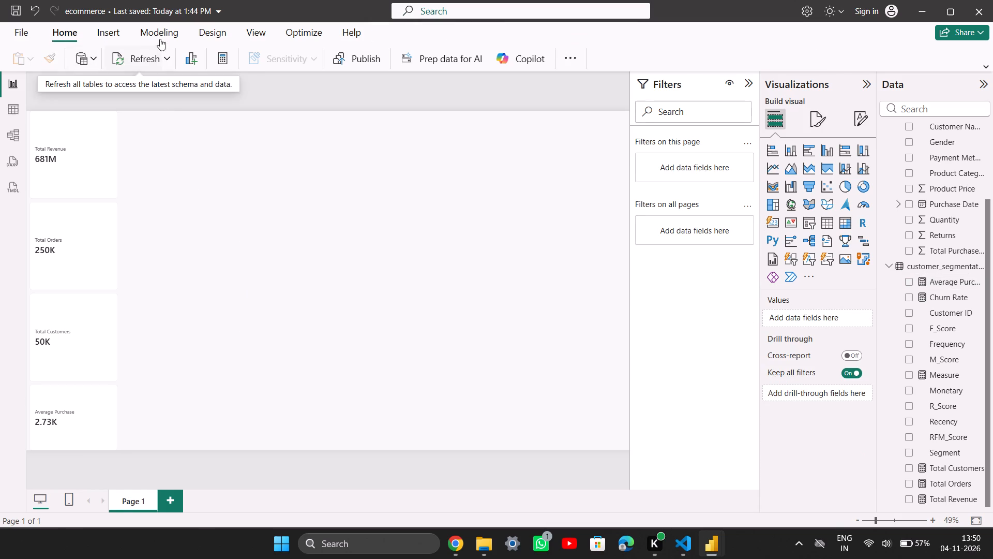
left_click(237, 156)
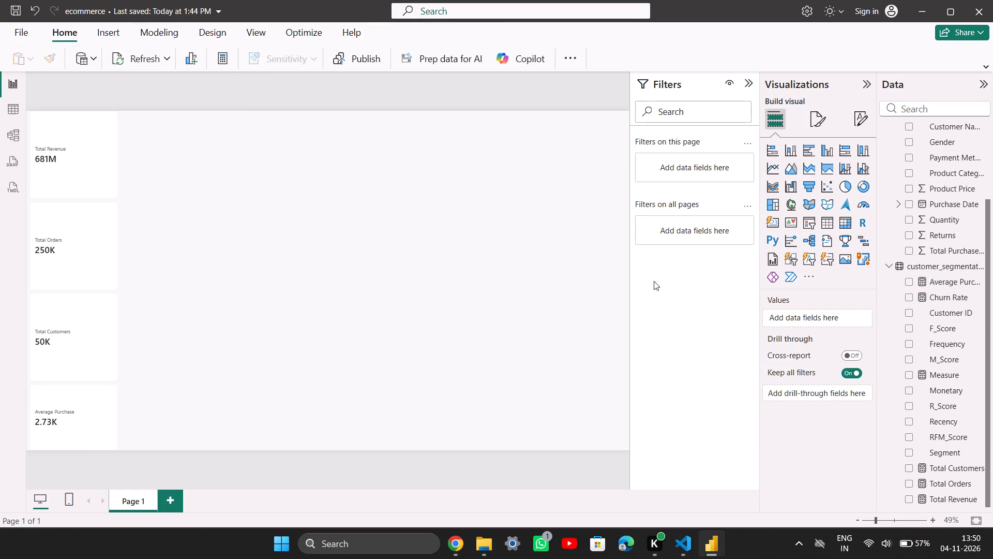
Add a fifth Card visual beside Total Revenue and fill it with the Churn Rate measure.
left_click(769, 224)
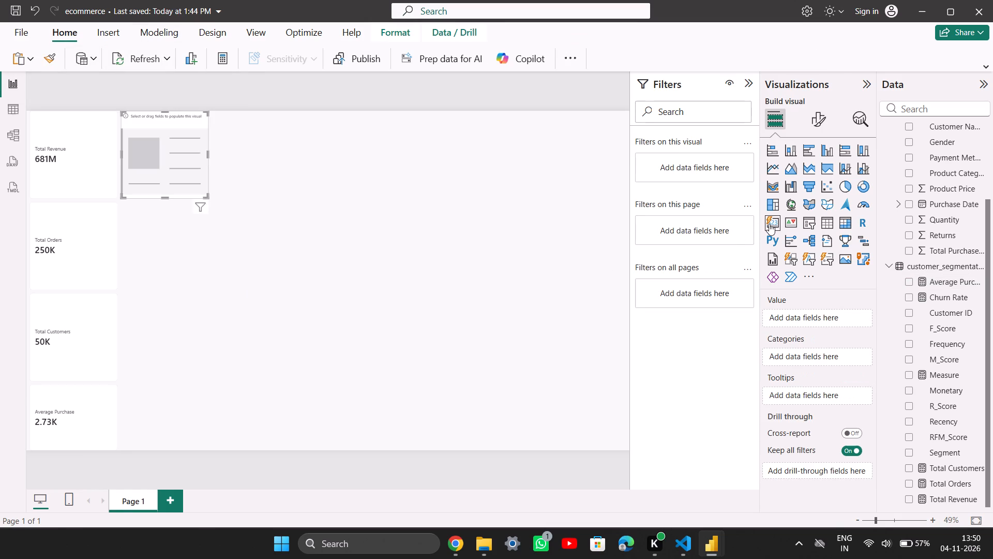
left_click_drag(935, 297, 163, 143)
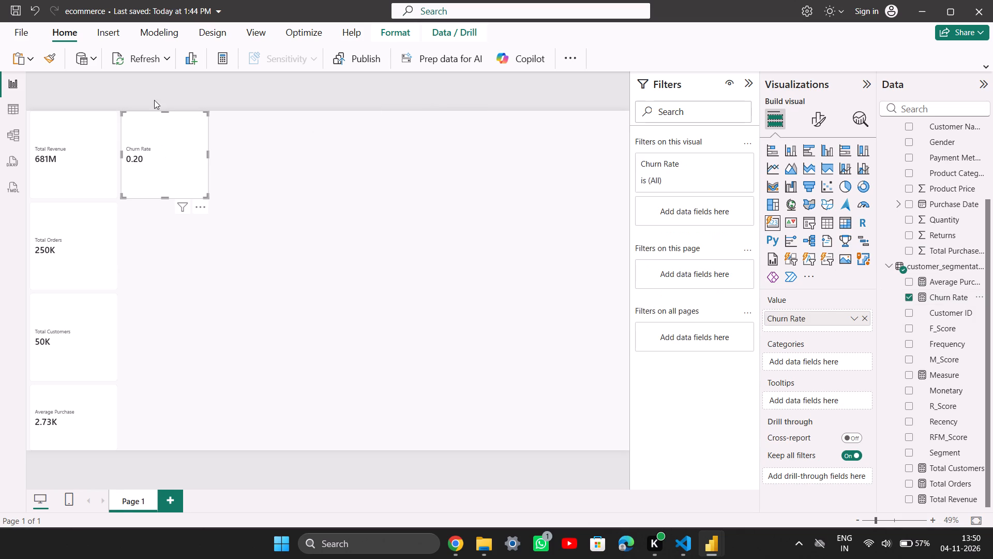
left_click_drag(165, 111, 243, 116)
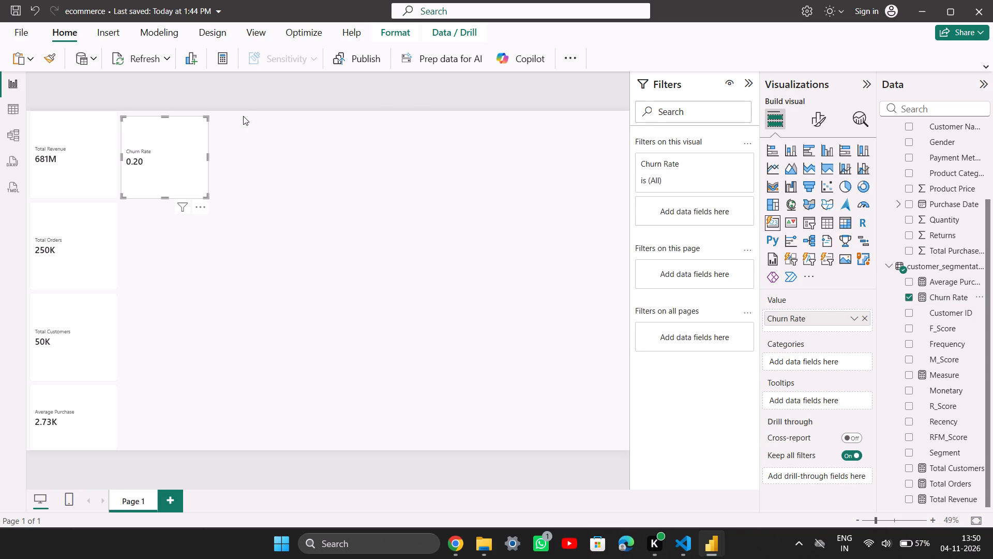
Reduce the height of the Total Revenue and Total Orders cards to compact KPI tiles.
left_click(74, 189)
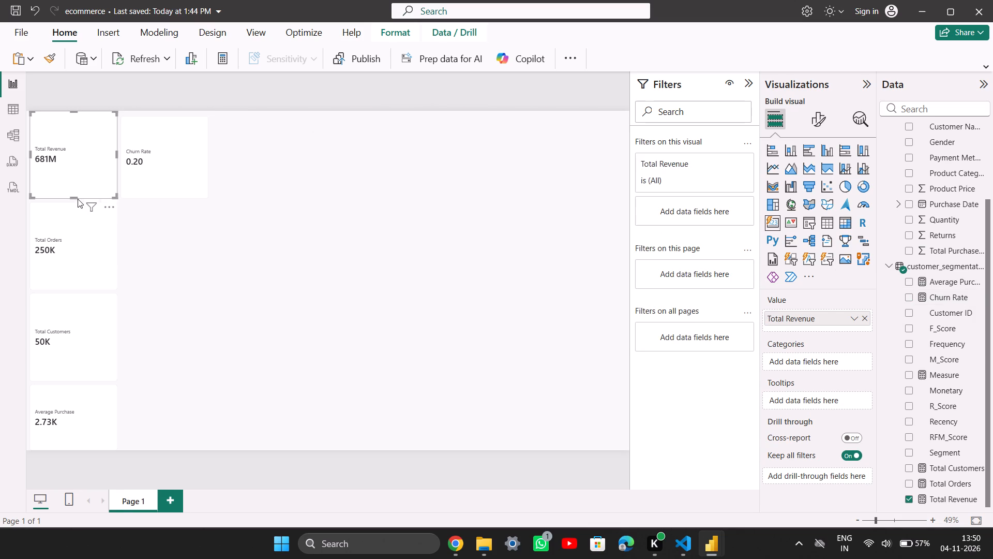
left_click_drag(76, 197, 83, 149)
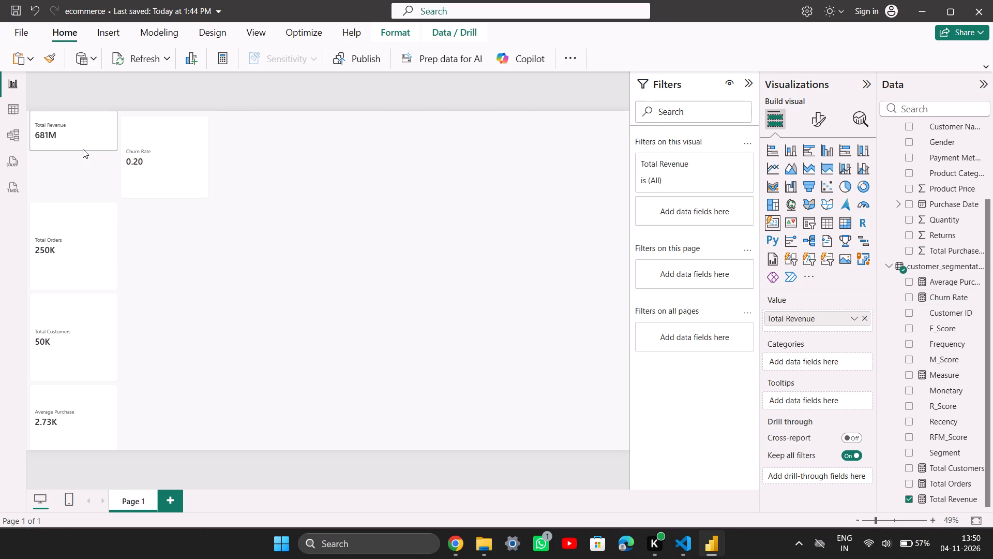
left_click_drag(83, 149, 83, 154)
left_click(84, 231)
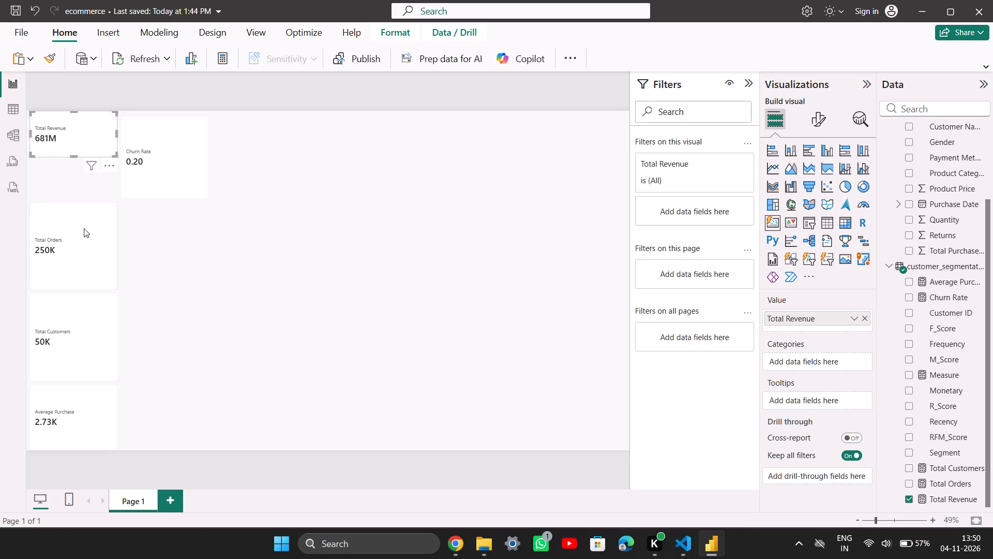
left_click_drag(77, 288, 91, 233)
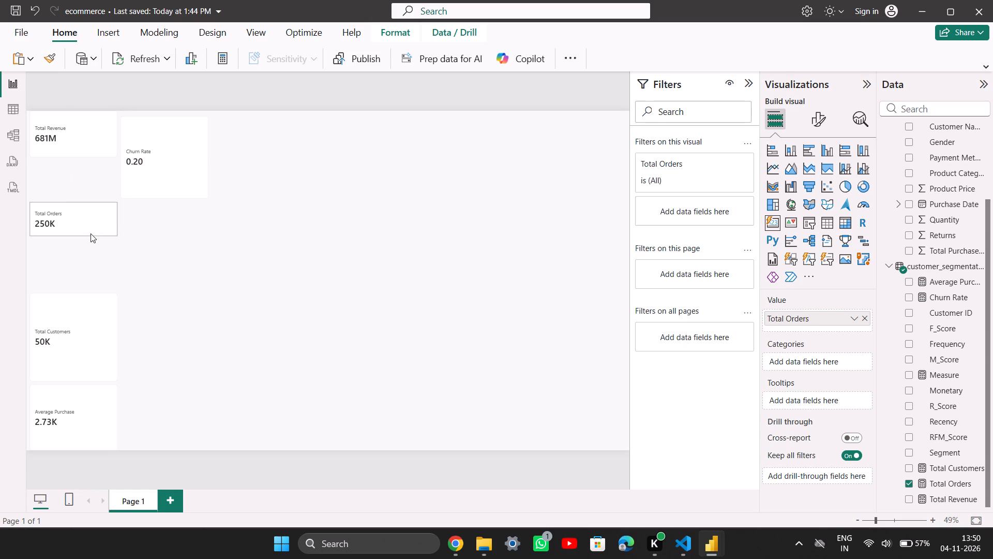
left_click_drag(91, 233, 93, 236)
Shift the Churn Rate card farther along the page's top edge and place the Total Orders card directly beside Total Revenue.
left_click(169, 131)
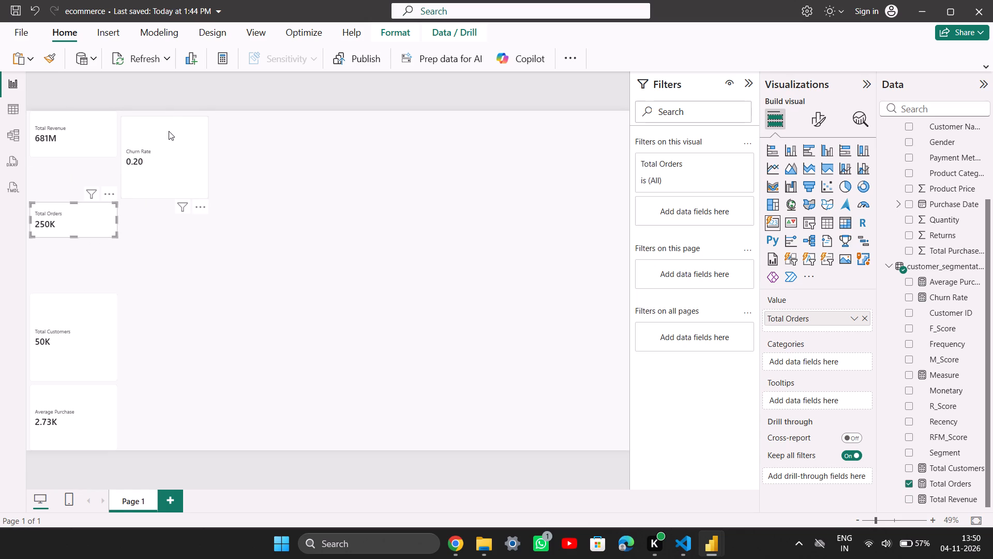
left_click_drag(156, 162, 164, 146)
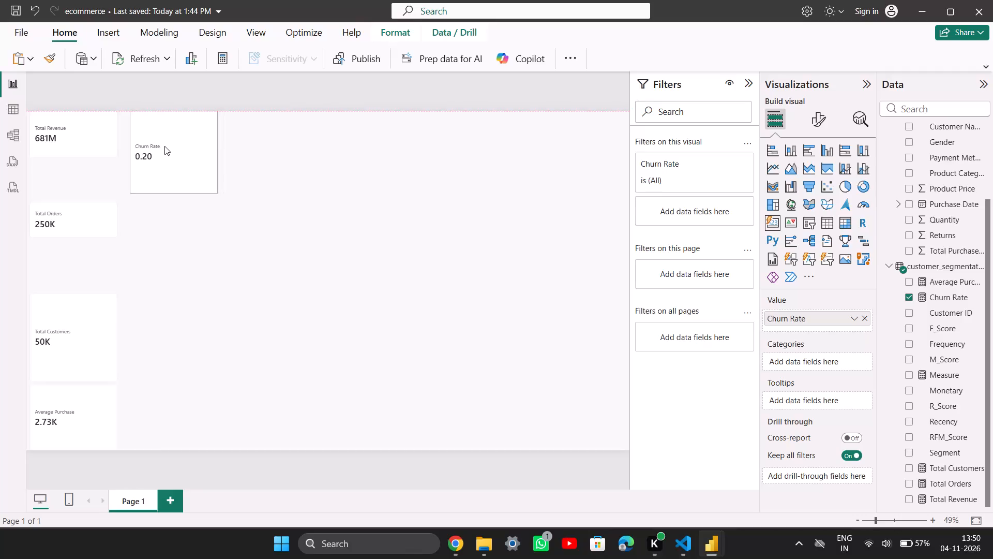
left_click_drag(164, 146, 289, 152)
left_click_drag(88, 217, 192, 152)
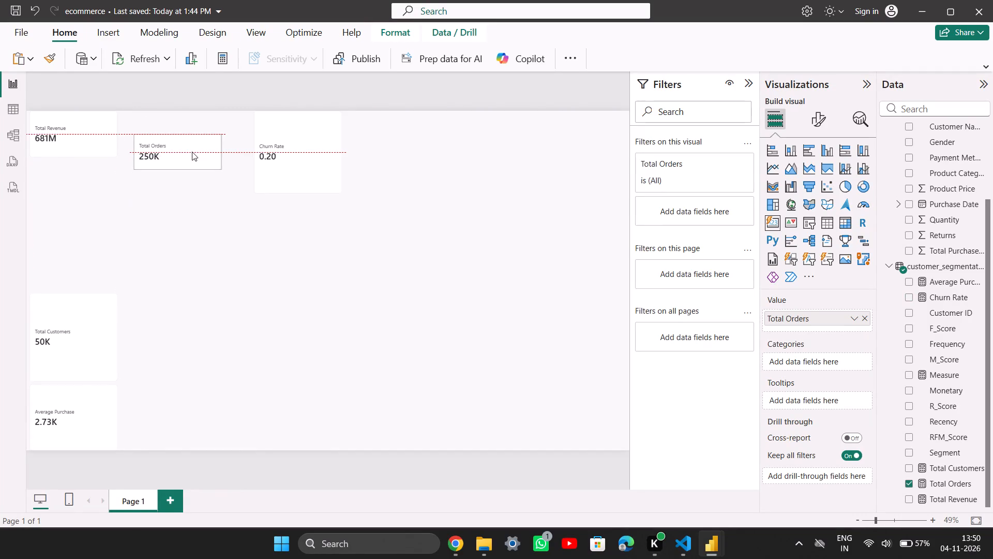
left_click_drag(192, 152, 182, 122)
Shorten the Total Revenue card to match the height of the Total Orders card.
left_click(89, 145)
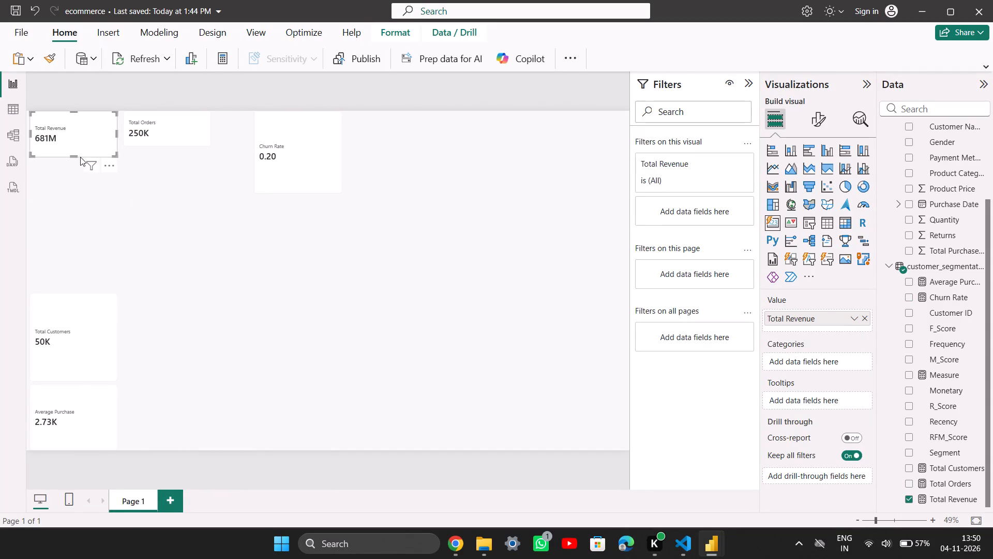
left_click_drag(77, 157, 77, 148)
left_click(183, 121)
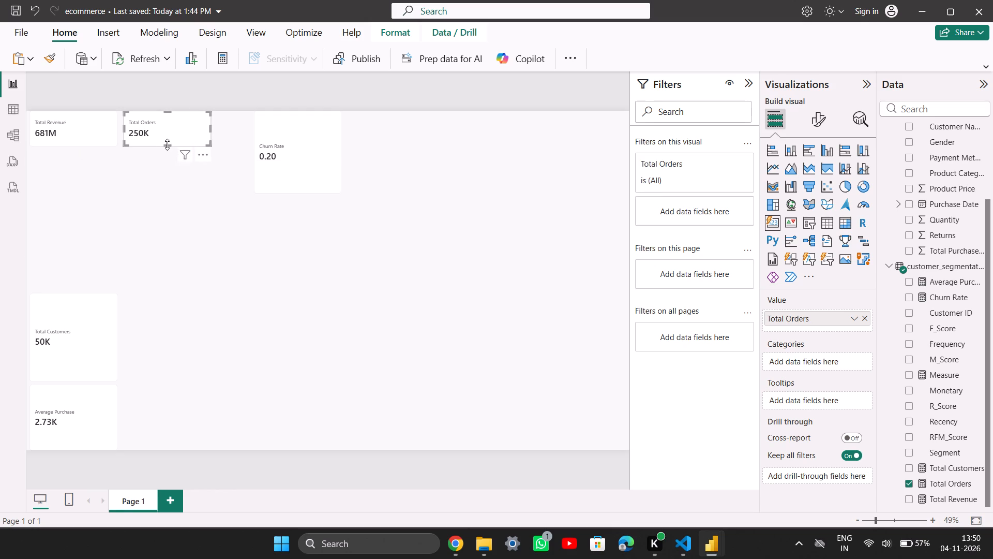
left_click(167, 144)
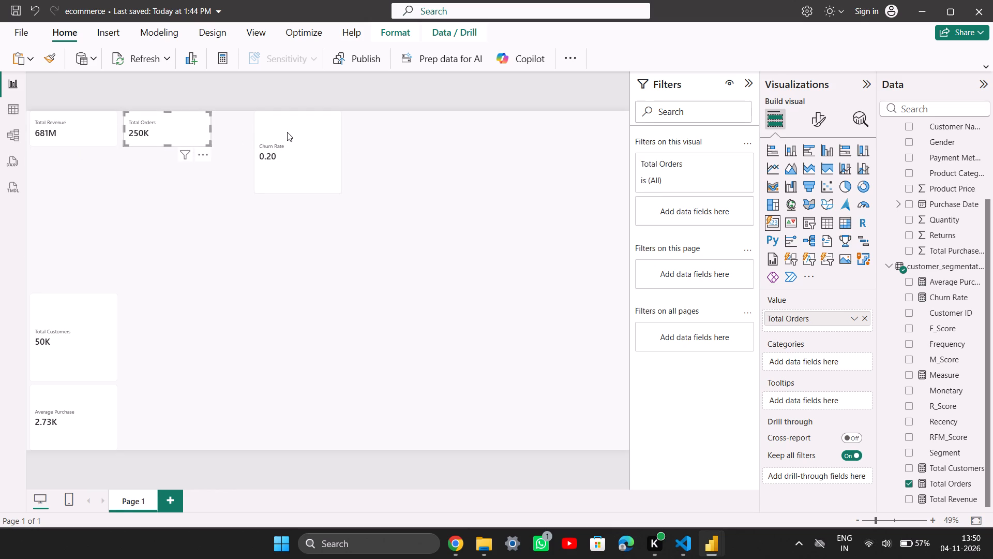
Make room by shifting the Churn Rate card, and place Total Customers beside Total Orders in the top row at matching height.
left_click(288, 132)
left_click_drag(310, 126, 372, 112)
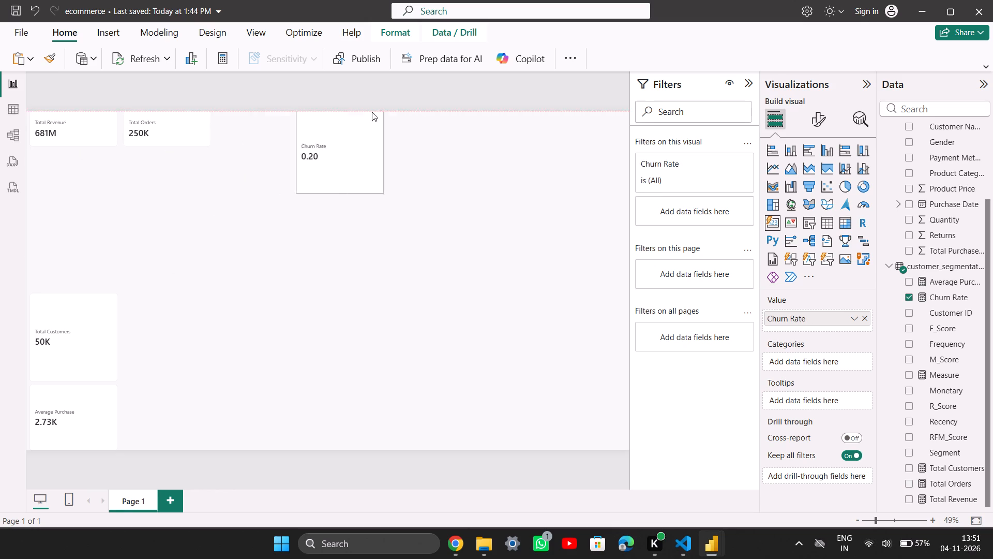
left_click_drag(372, 112, 420, 101)
left_click_drag(109, 264, 39, 352)
left_click_drag(83, 319, 194, 252)
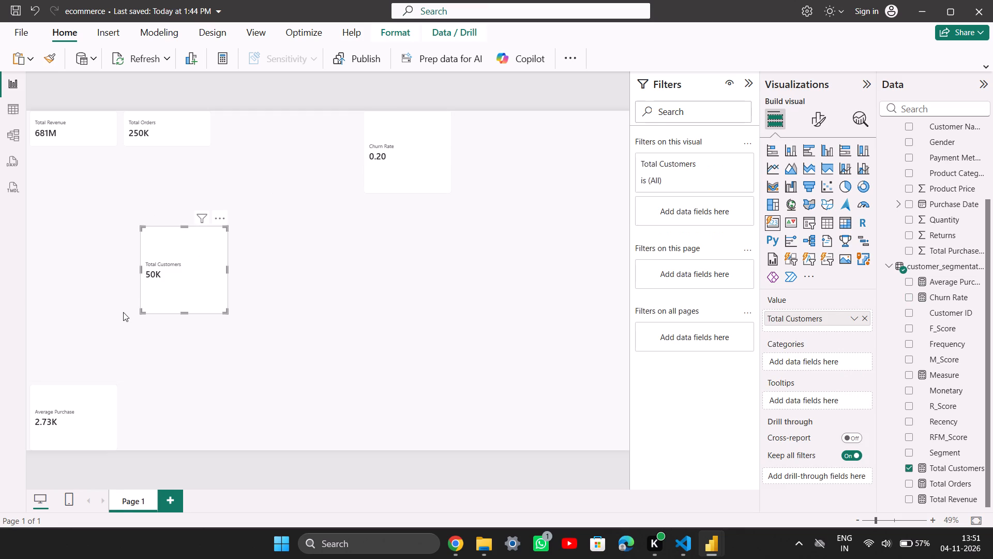
left_click_drag(192, 256, 274, 119)
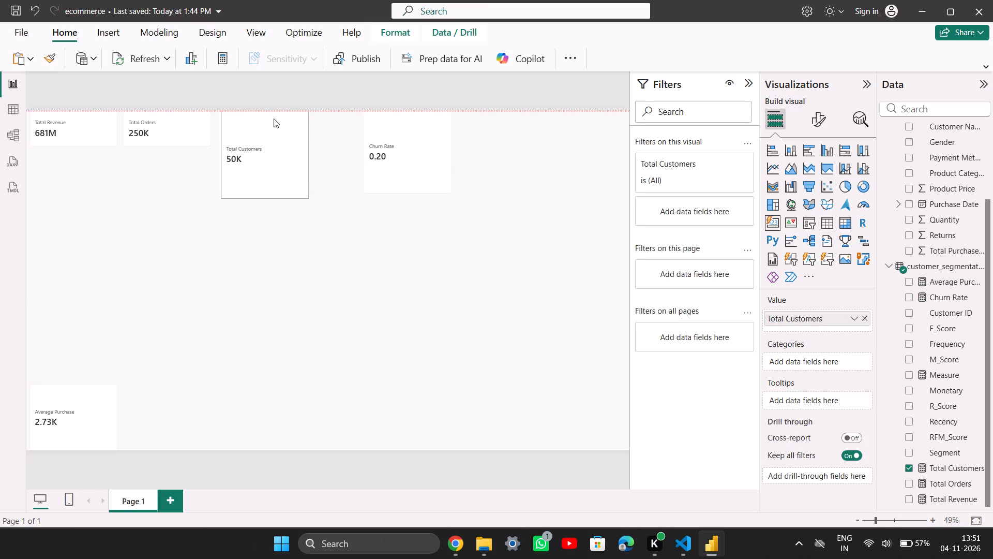
left_click_drag(274, 119, 274, 119)
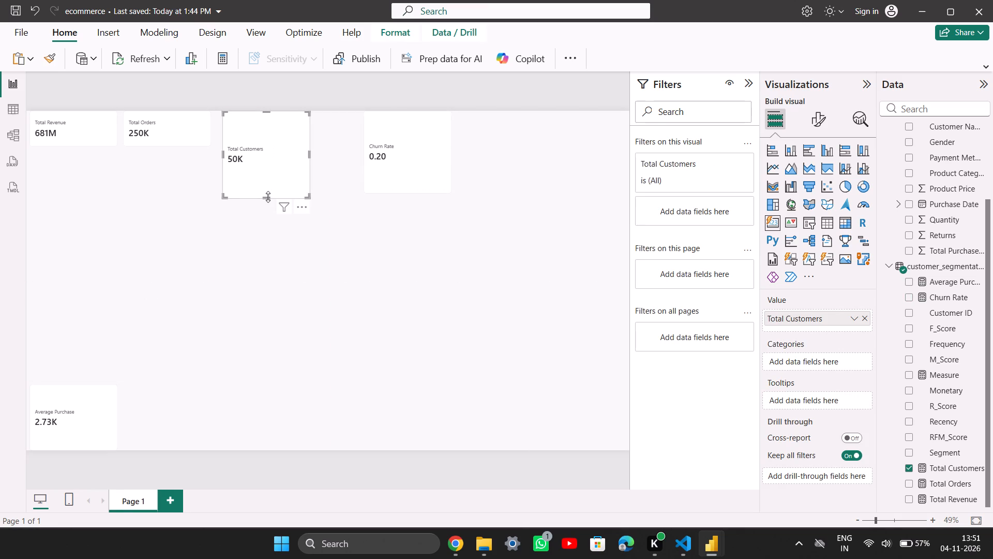
left_click_drag(268, 197, 268, 141)
left_click_drag(225, 296, 219, 303)
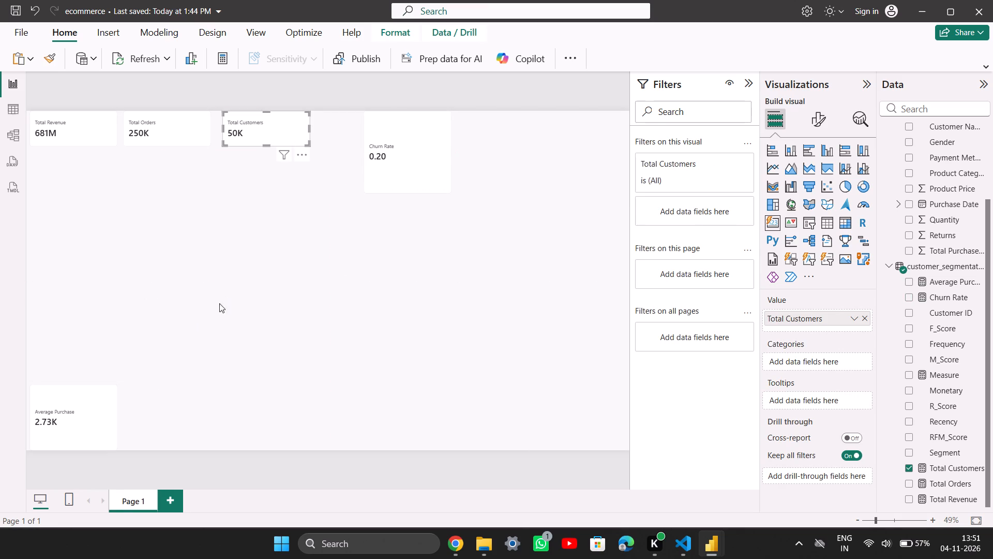
left_click_drag(219, 303, 211, 315)
Move the Churn Rate card closer to Total Customers and shorten it to match the other top-row cards.
left_click(385, 157)
left_click_drag(421, 127, 401, 126)
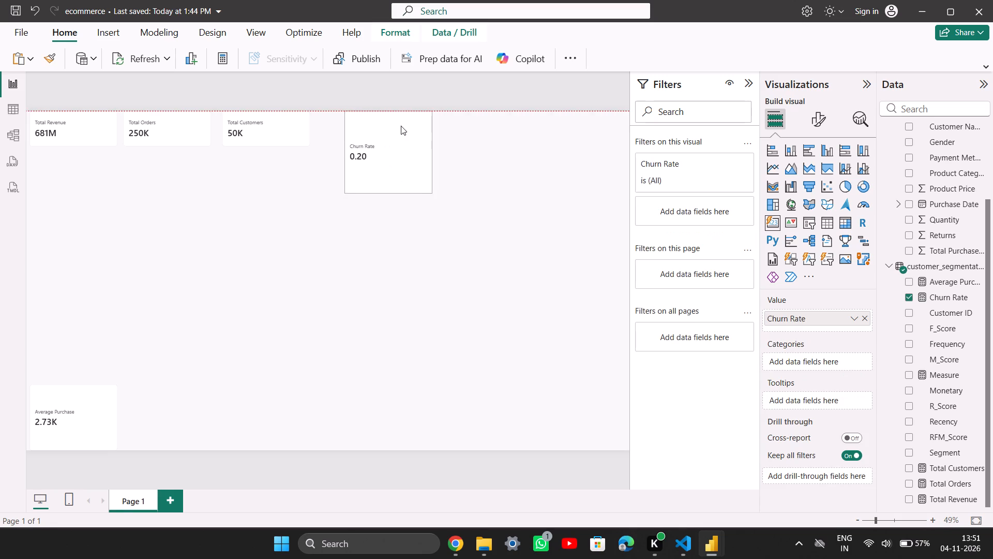
left_click_drag(401, 126, 381, 128)
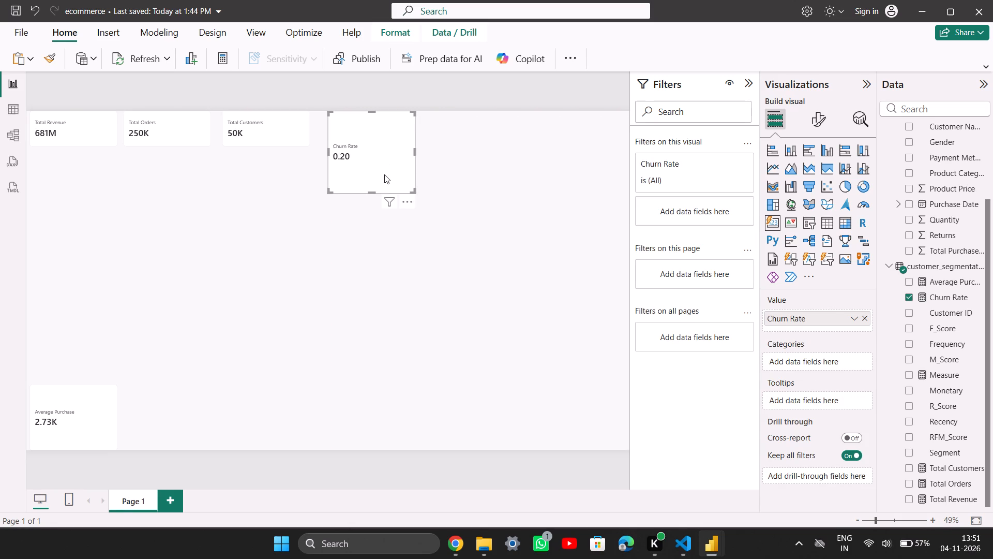
left_click_drag(369, 189, 372, 142)
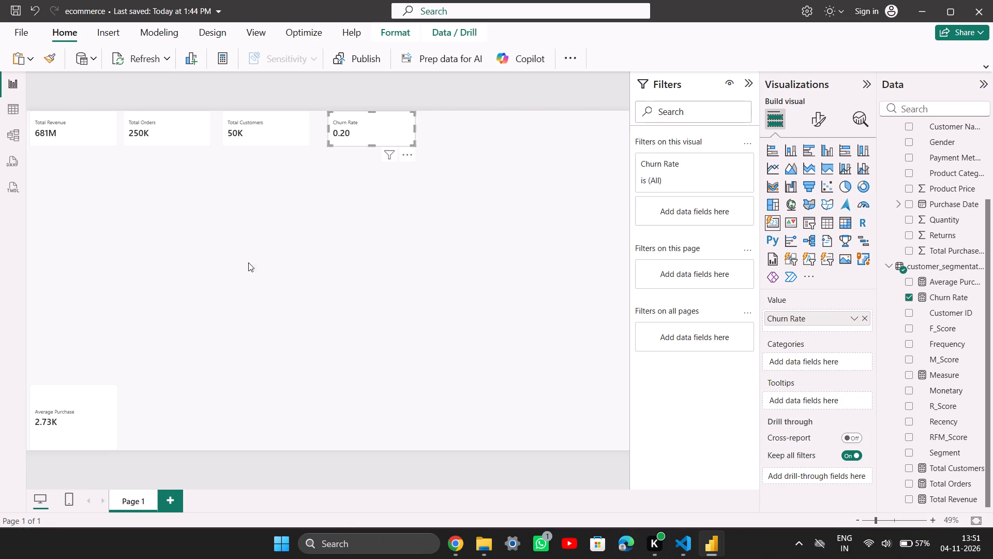
Place the Average Purchase card beside Churn Rate in the top row and shorten it to match the other cards.
left_click_drag(109, 415, 535, 124)
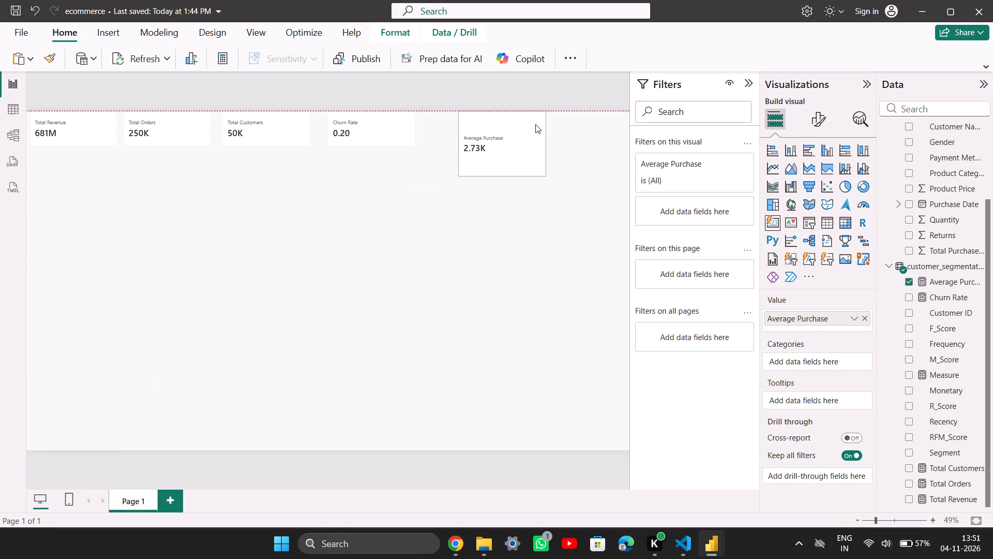
left_click_drag(535, 124, 507, 114)
left_click_drag(470, 174, 471, 151)
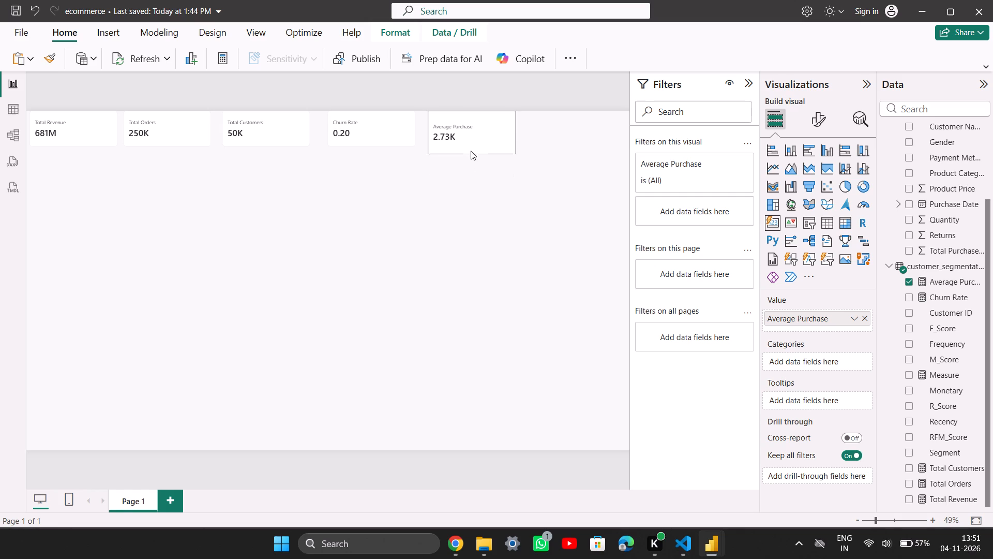
left_click_drag(471, 151, 471, 143)
left_click(474, 380)
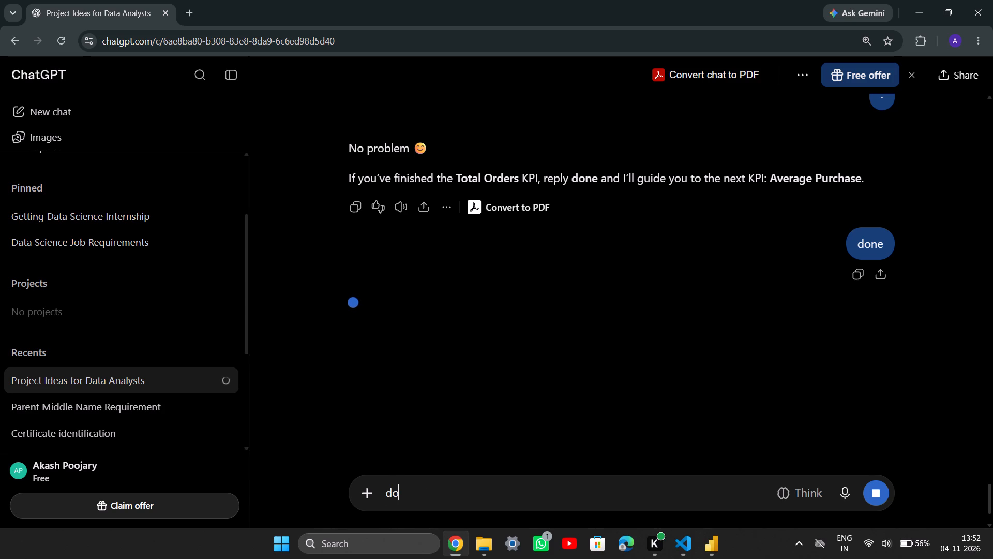
key("n")
key("e")
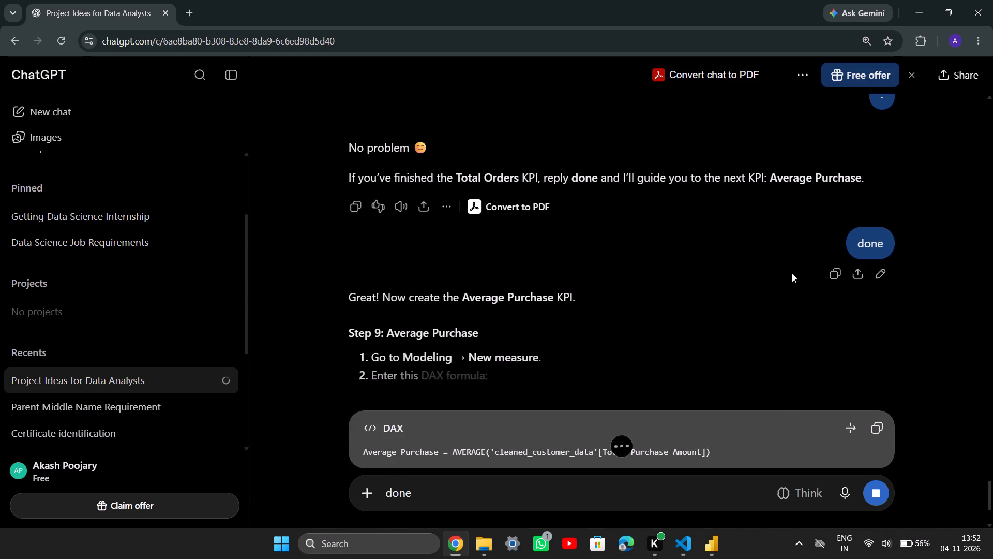
scroll(792, 273, "down", 4)
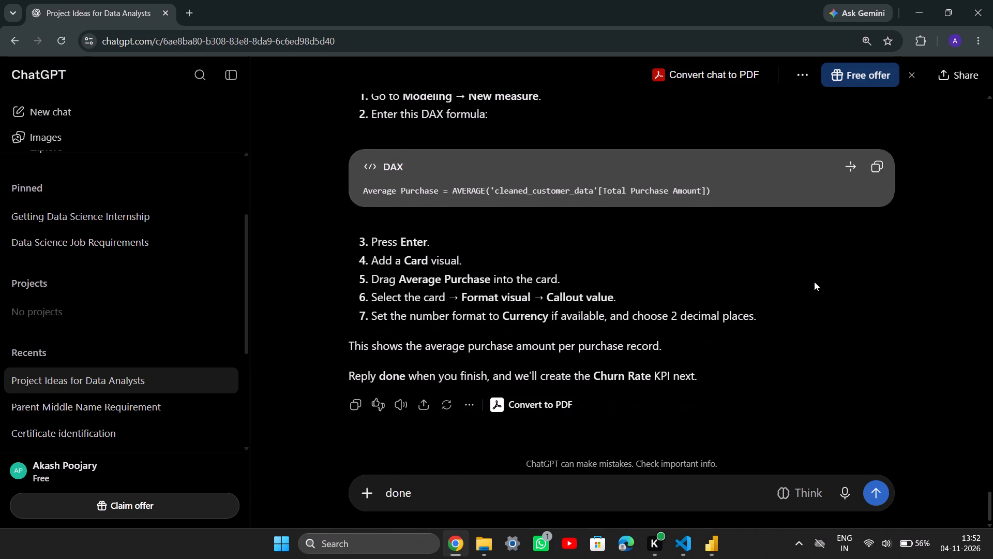
key("Return")
Check ChatGPT's Average Purchase formatting instructions, and in the ecommerce Power BI report set that card's data format to Currency.
scroll(767, 292, "up", 1)
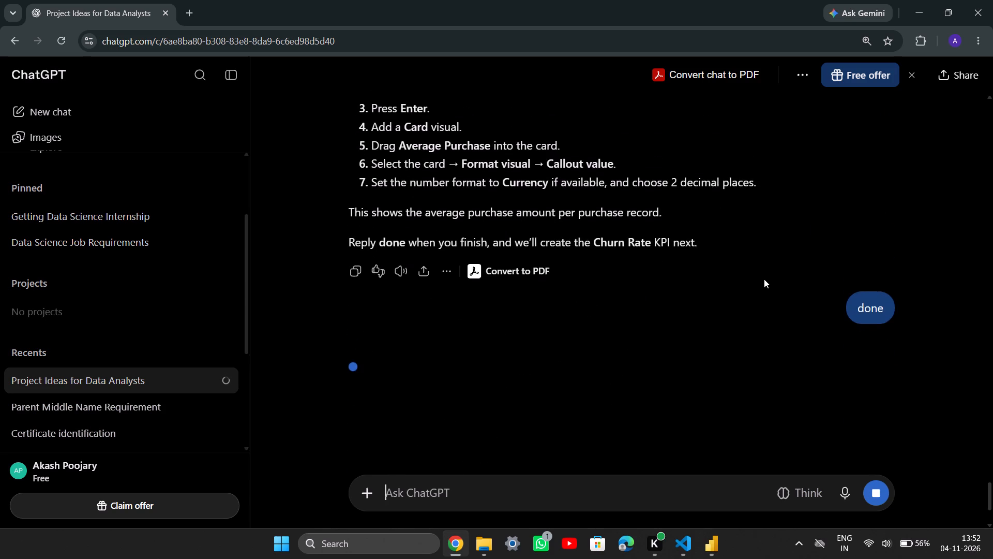
scroll(751, 266, "up", 1)
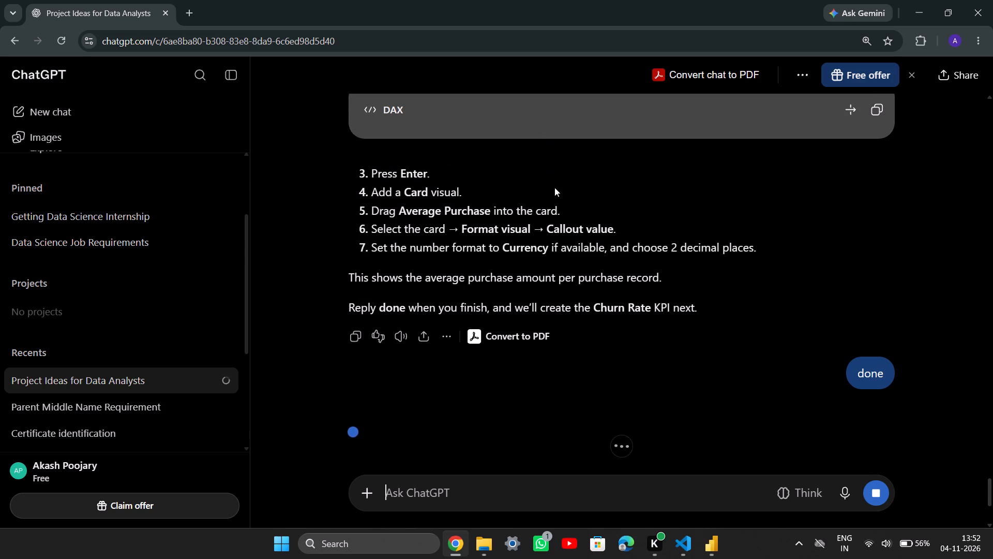
scroll(554, 187, "up", 1)
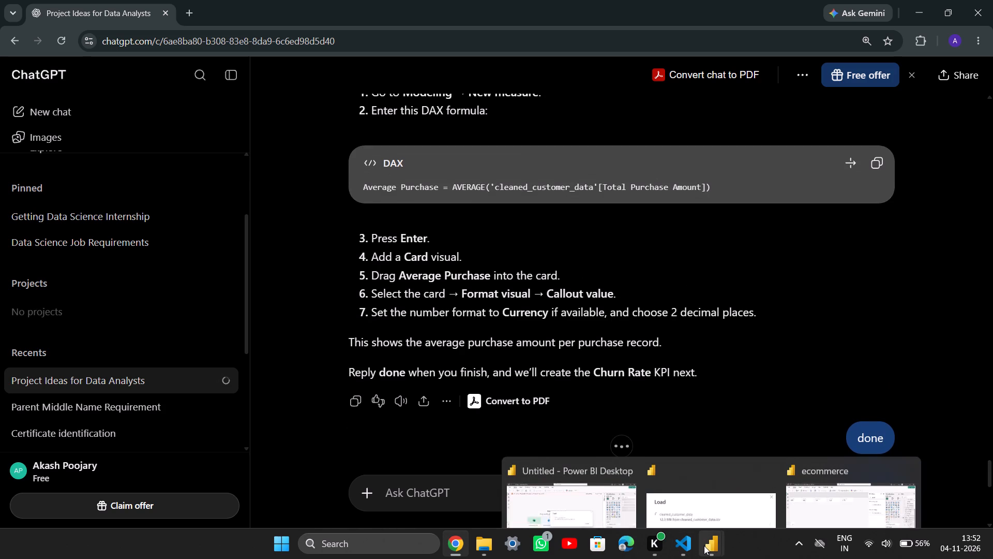
left_click(704, 546)
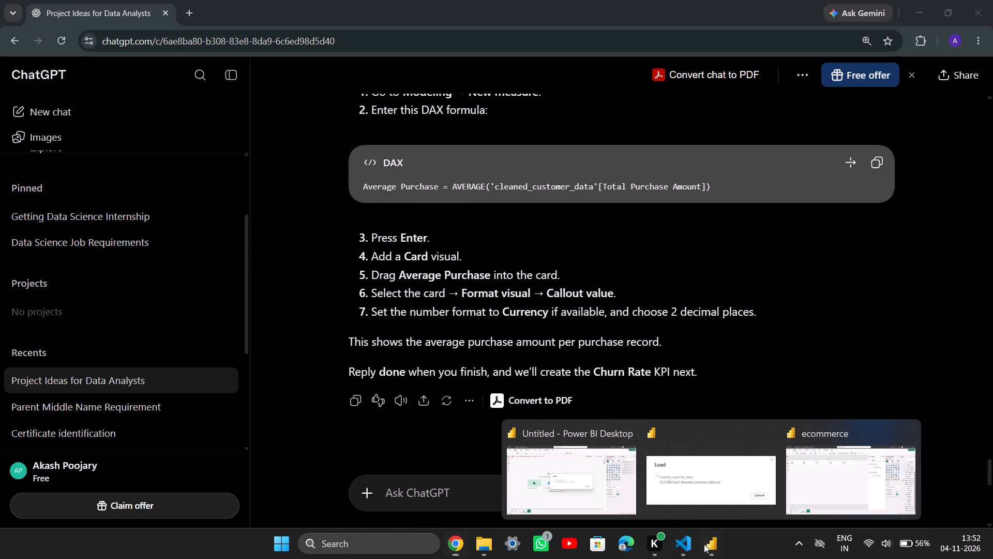
left_click(867, 496)
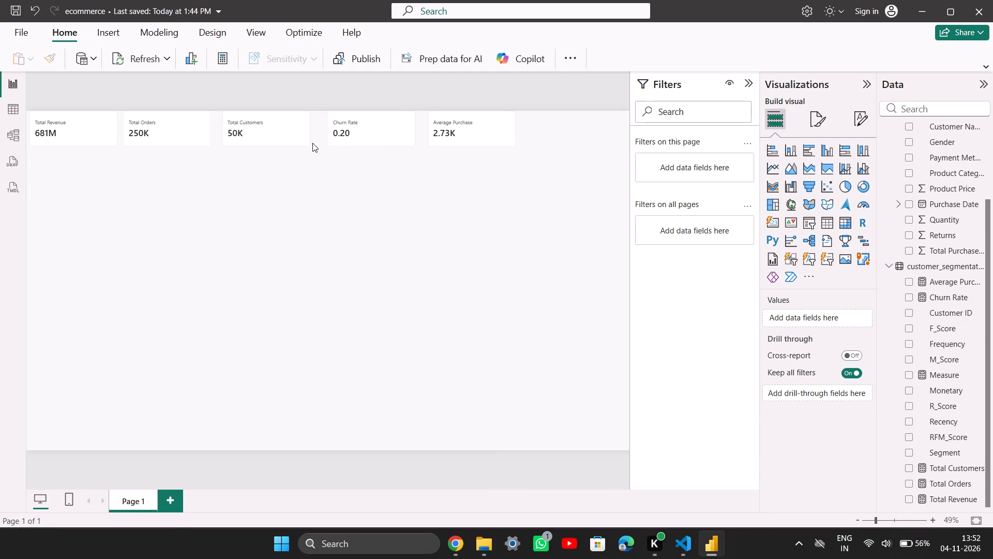
left_click(456, 136)
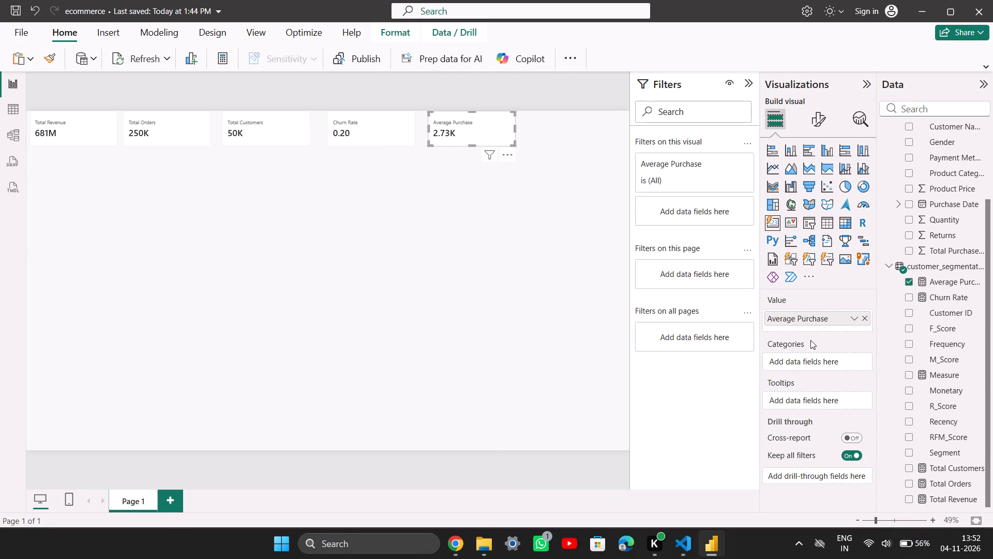
left_click(818, 121)
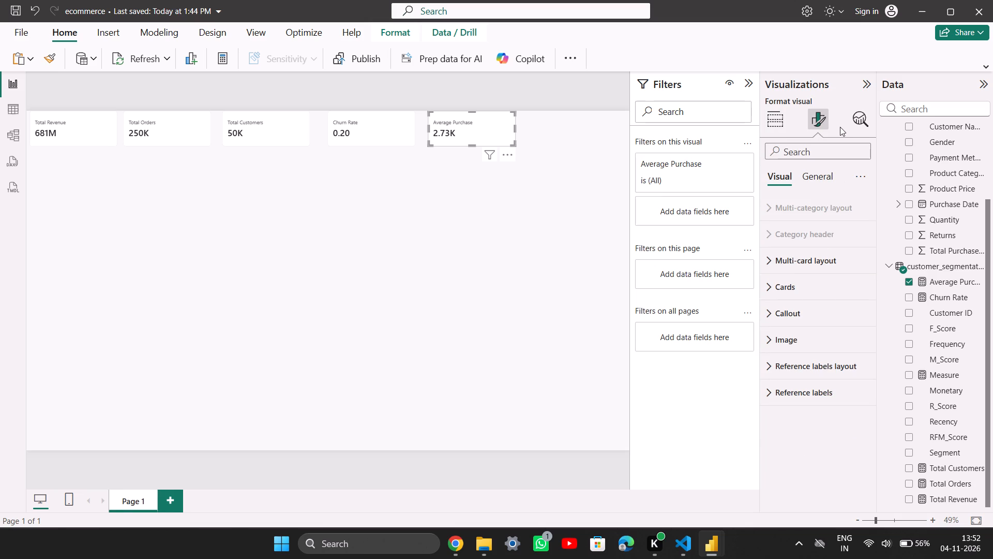
left_click(860, 125)
left_click(818, 117)
left_click(816, 181)
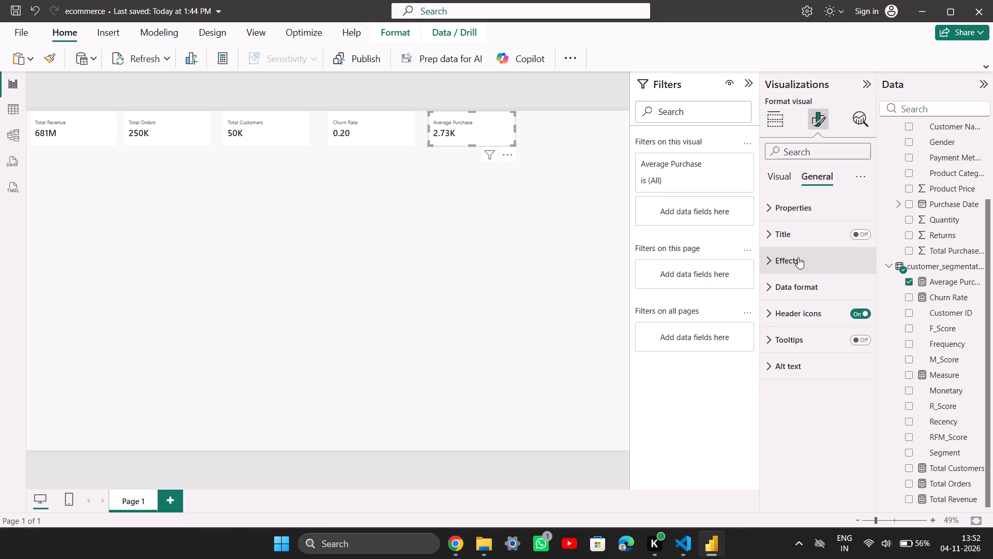
left_click(796, 268)
scroll(791, 306, "down", 2)
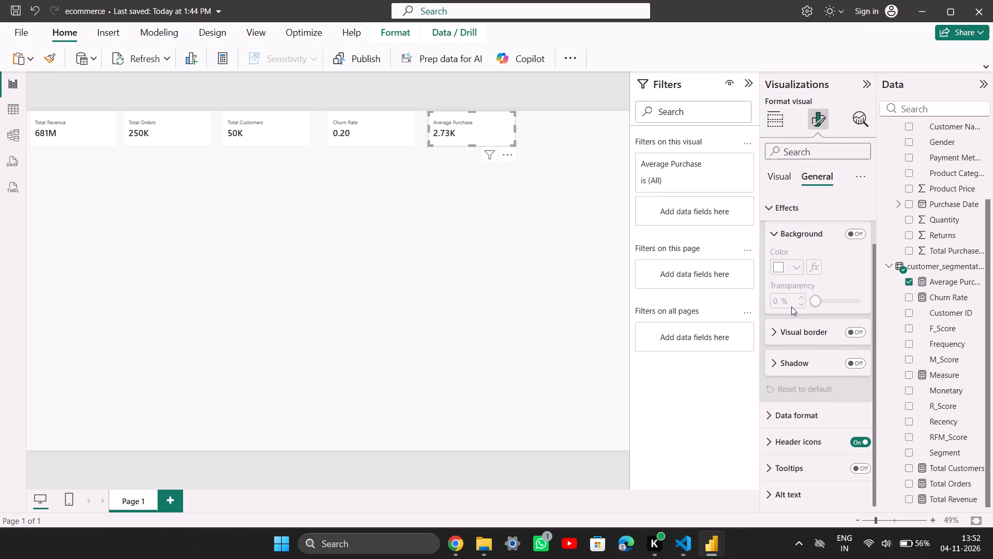
left_click(782, 415)
scroll(812, 339, "down", 4)
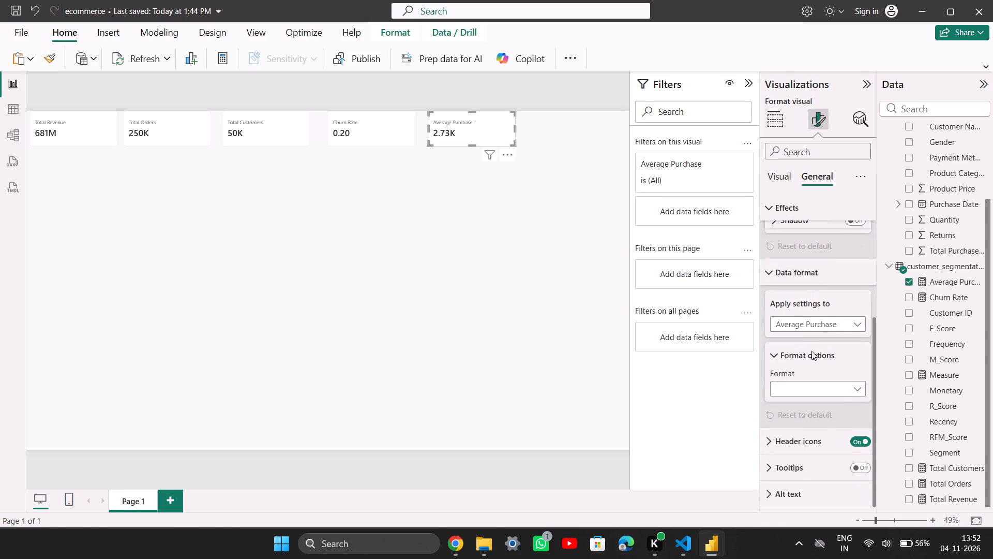
left_click(855, 325)
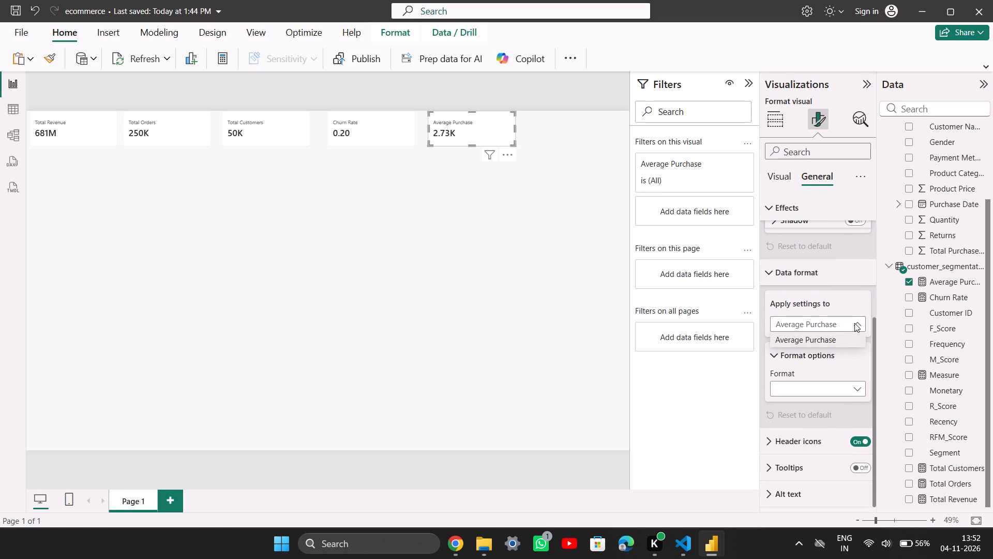
left_click(854, 323)
left_click(846, 387)
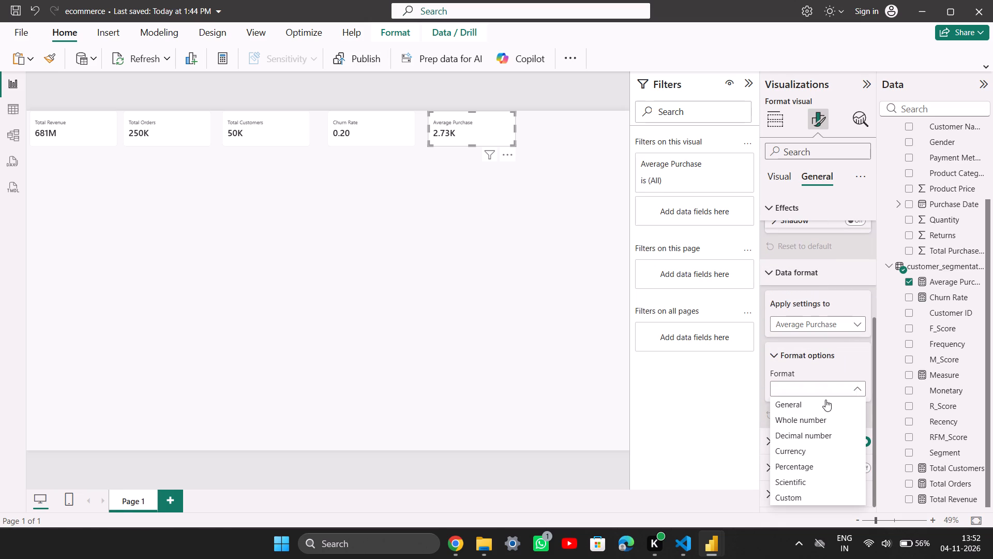
left_click(787, 454)
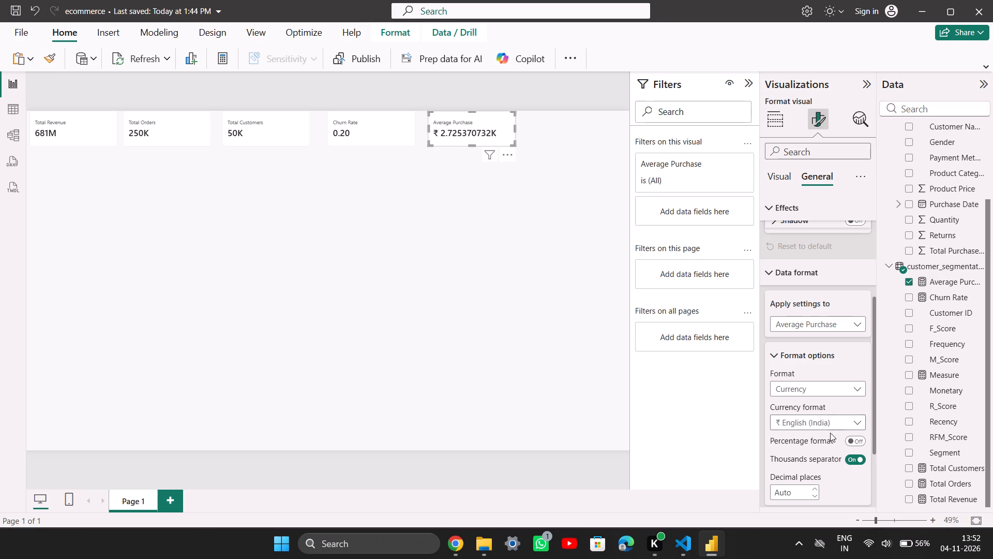
Set the Average Purchase card's data format to 3 decimal places.
scroll(834, 446, "down", 2)
left_click(814, 393)
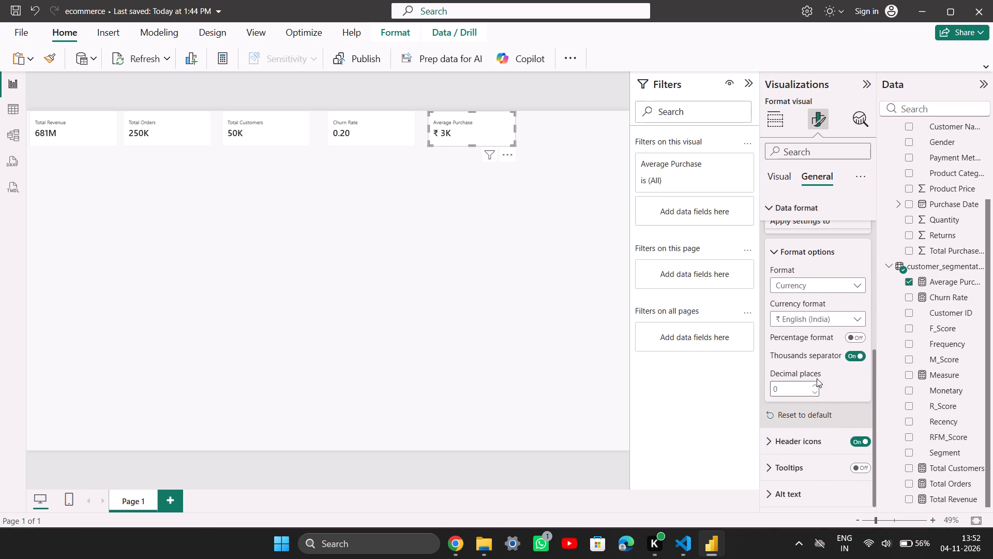
left_click(816, 382)
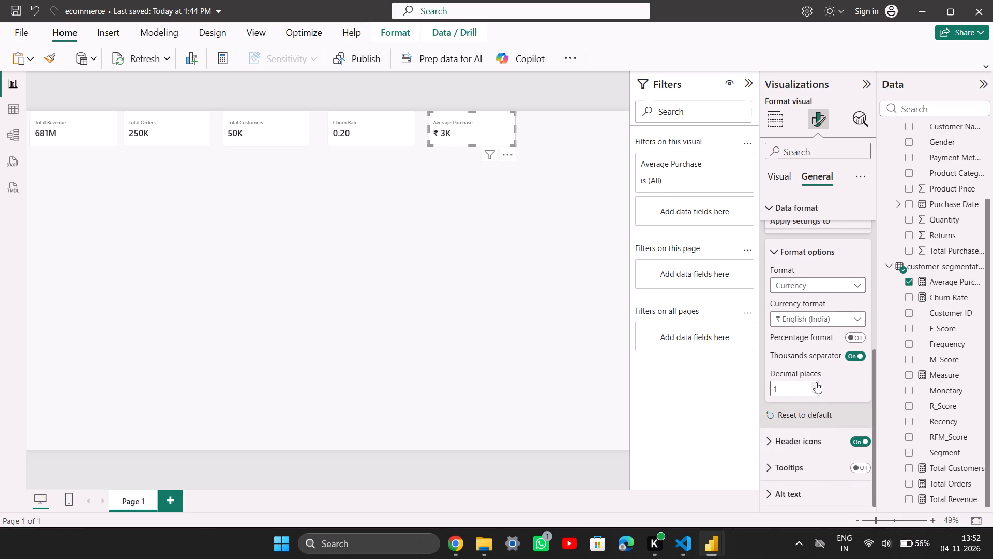
left_click(816, 382)
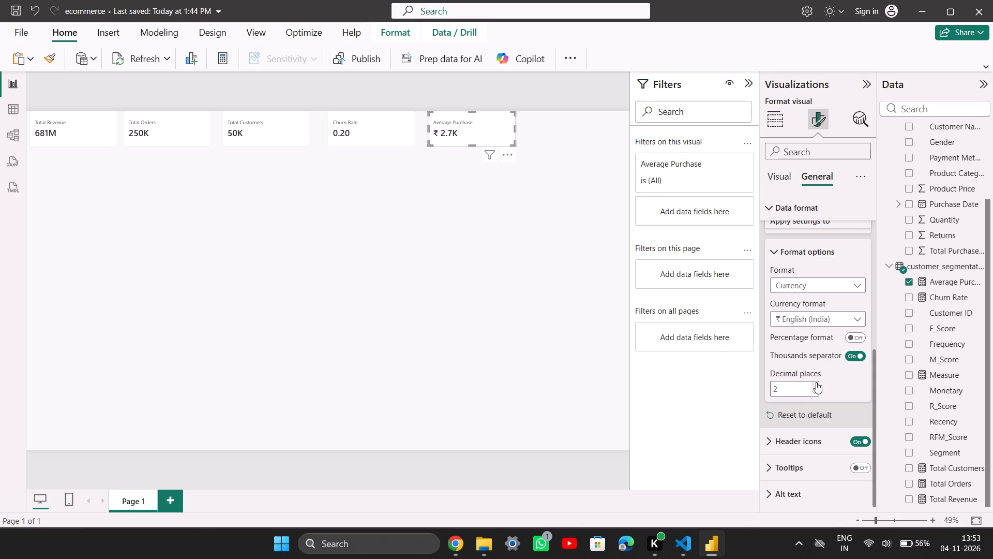
left_click(815, 382)
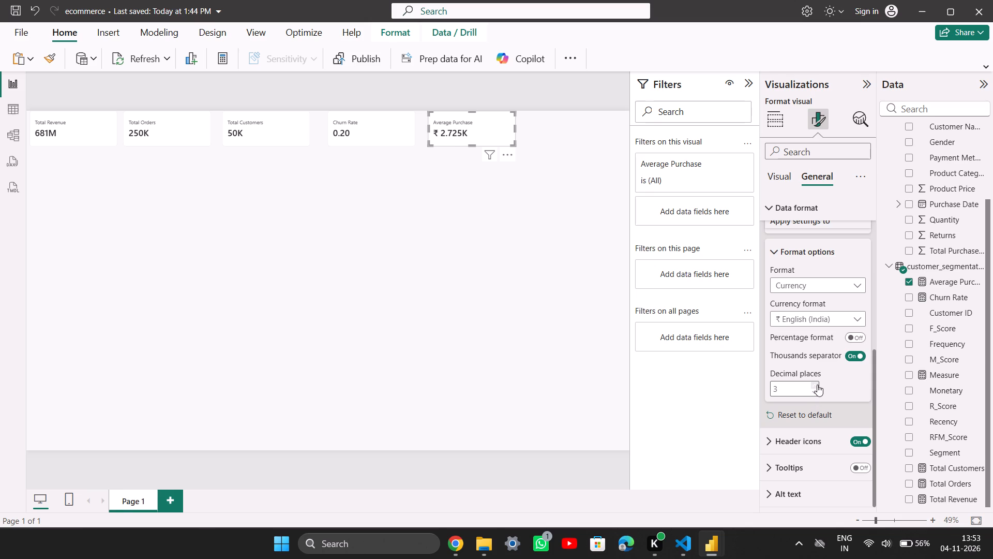
left_click(817, 385)
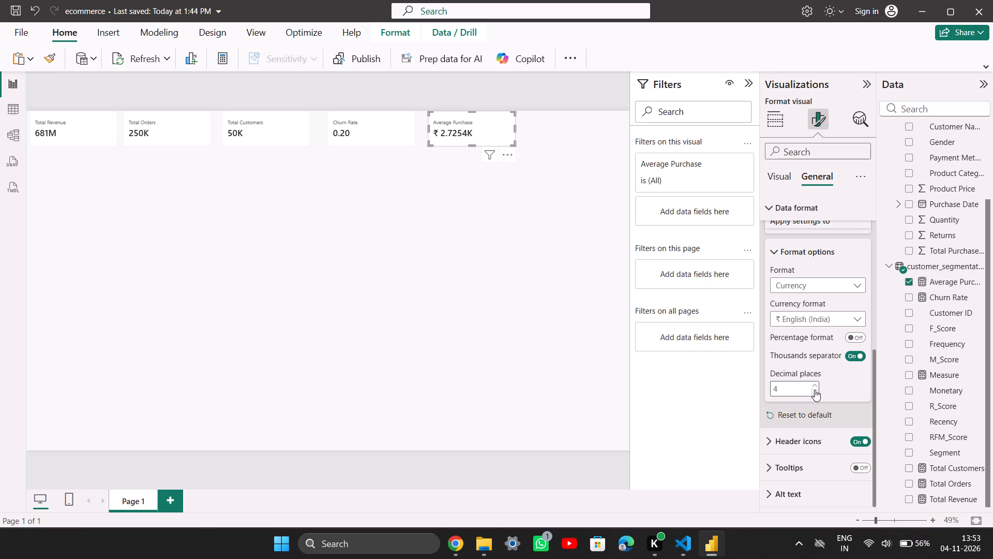
left_click(815, 393)
left_click(484, 266)
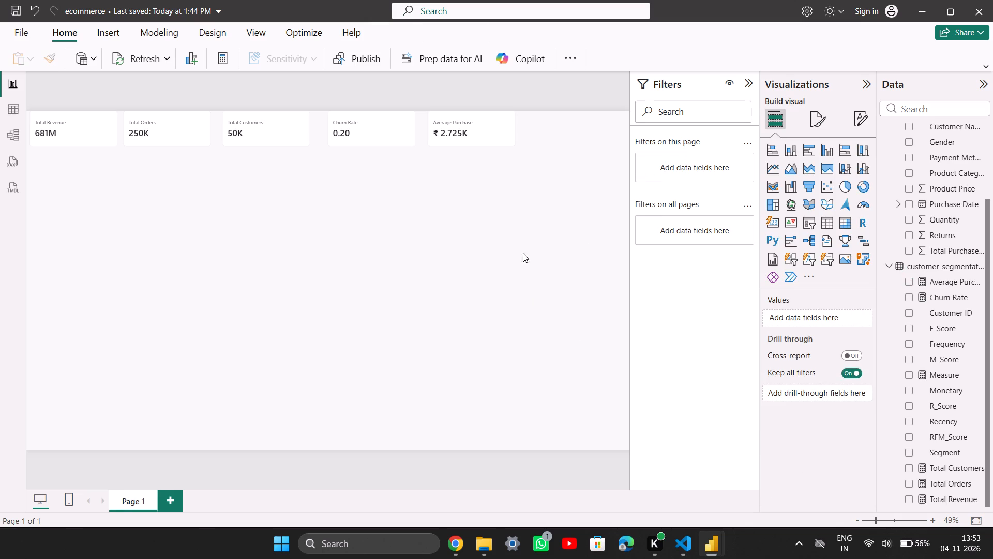
left_click(375, 134)
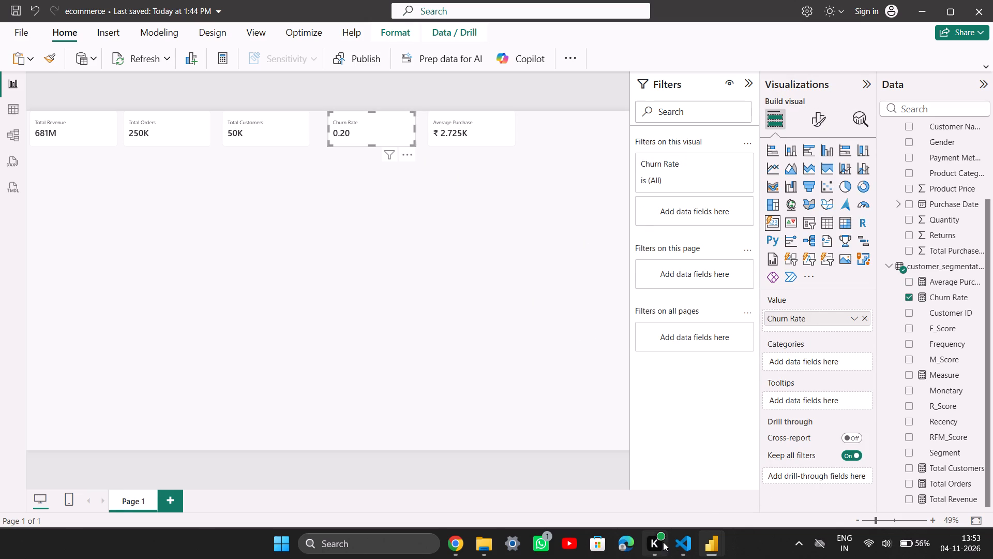
left_click(448, 538)
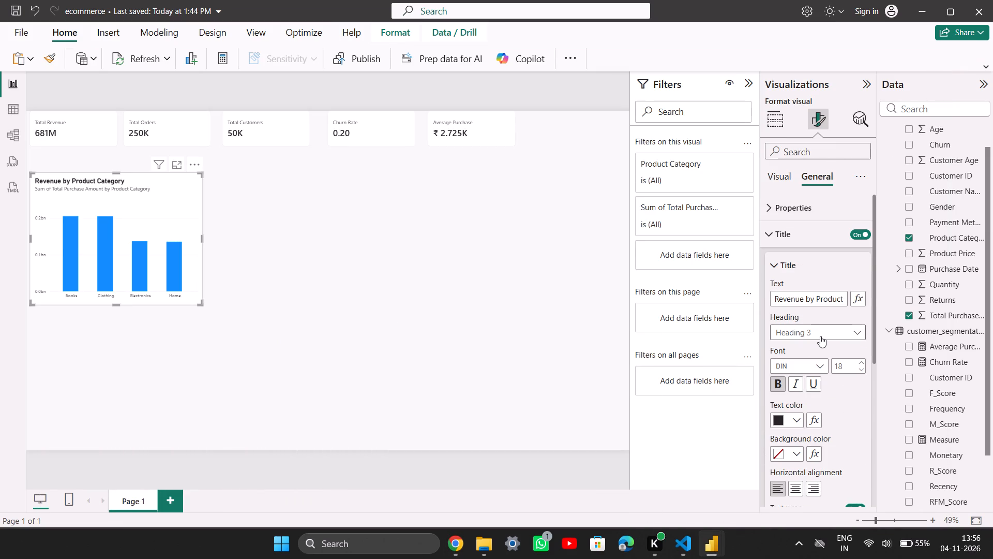
left_click(818, 363)
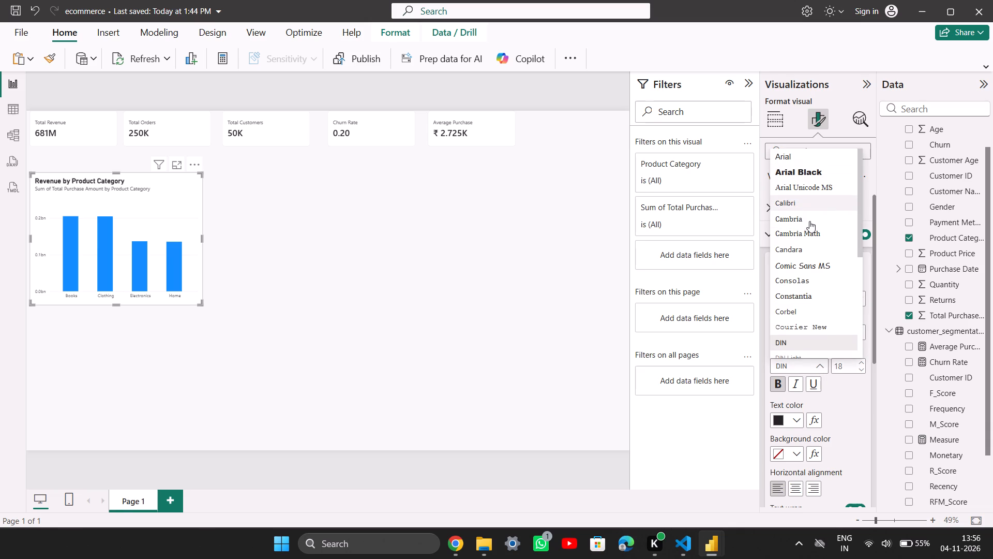
left_click(802, 152)
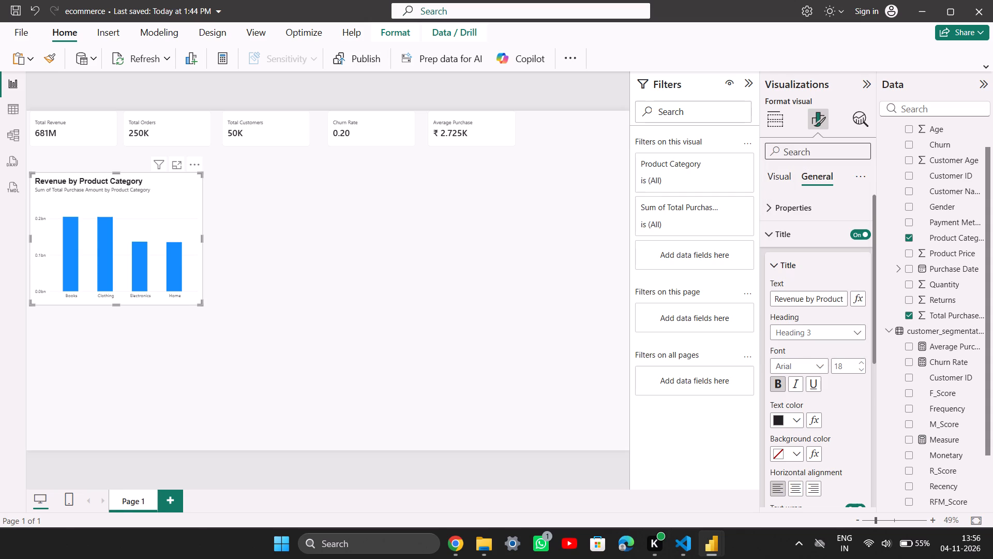
left_click(806, 239)
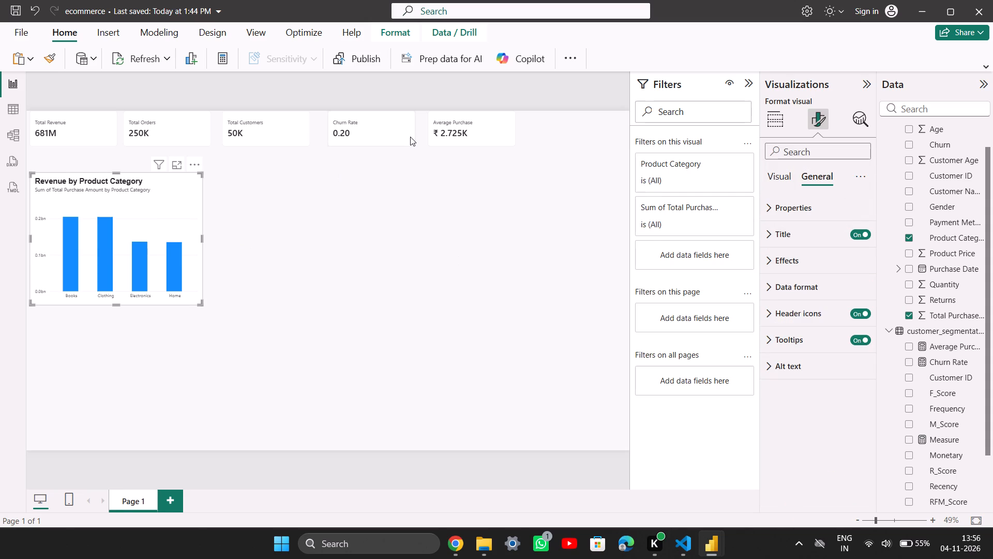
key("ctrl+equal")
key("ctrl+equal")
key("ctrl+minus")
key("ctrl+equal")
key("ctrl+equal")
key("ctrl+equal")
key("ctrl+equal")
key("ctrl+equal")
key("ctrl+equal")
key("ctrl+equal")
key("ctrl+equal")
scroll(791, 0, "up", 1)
Turn off the subtitle of the Revenue by Product Category column chart.
left_click(797, 225)
scroll(819, 344, "down", 4)
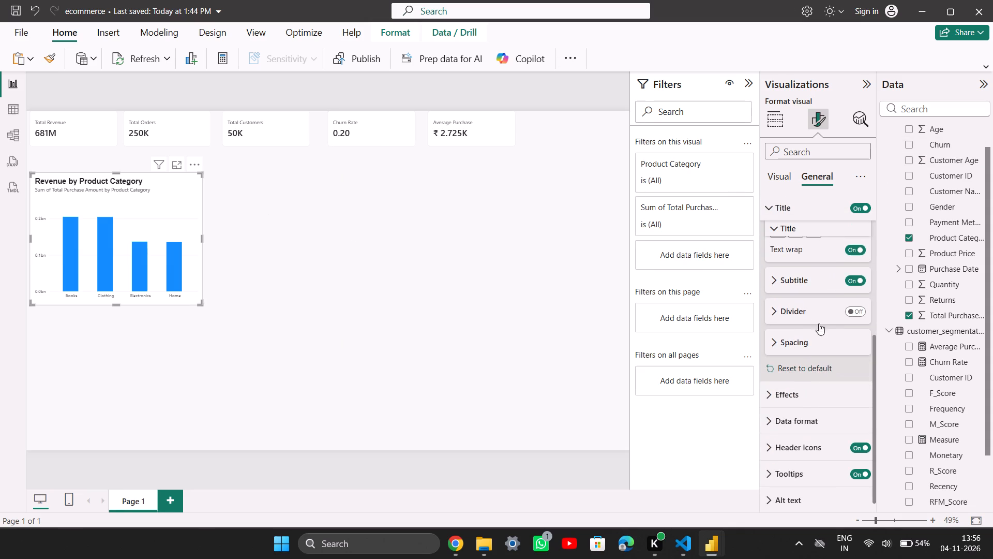
left_click(854, 282)
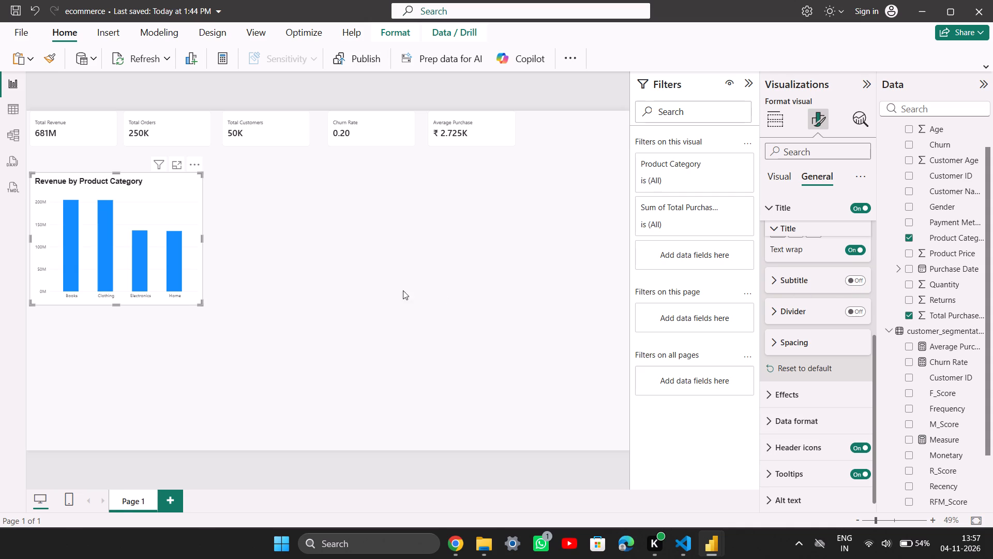
left_click(851, 282)
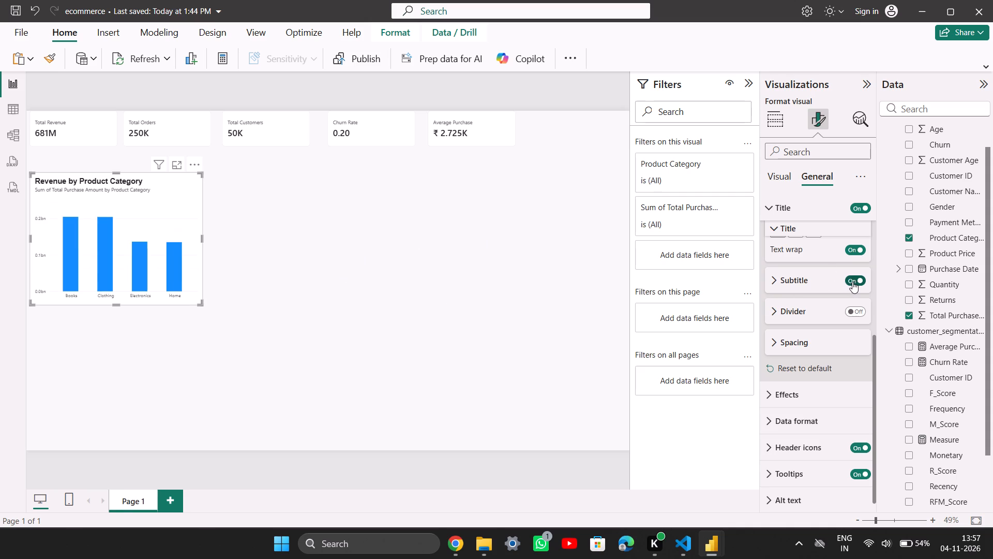
left_click(852, 282)
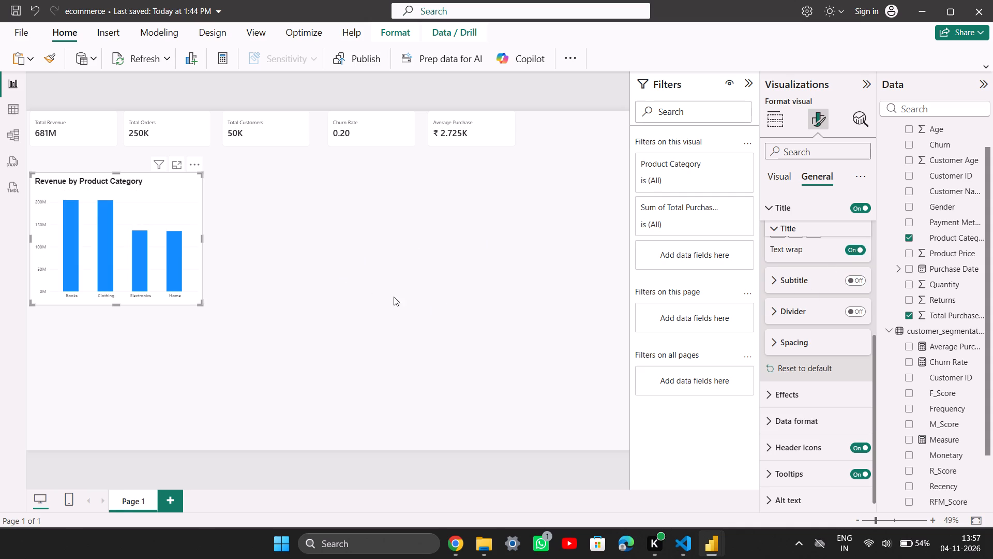
Enlarge the column chart to about 835 wide by 485 high and move it up directly beneath the KPI cards.
left_click_drag(198, 302, 259, 299)
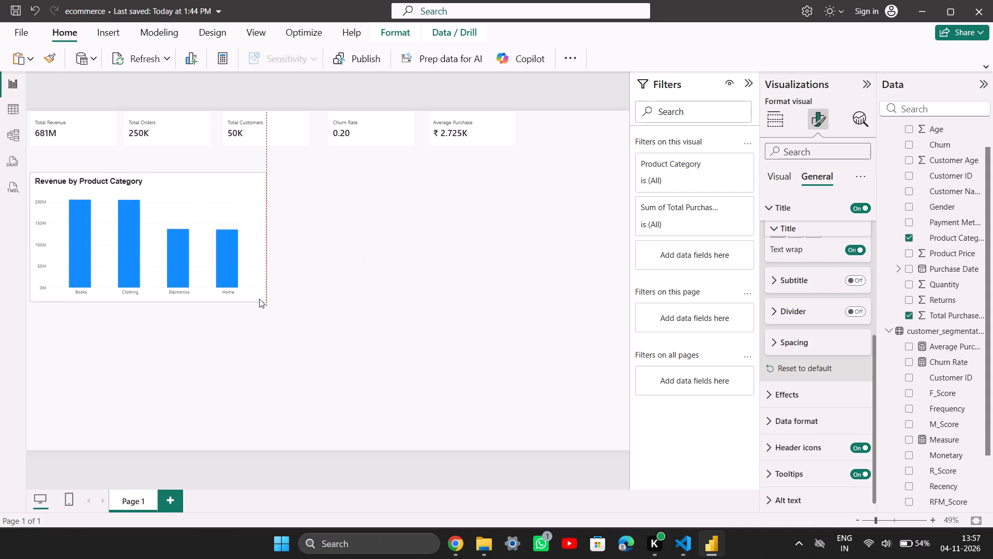
left_click_drag(259, 299, 288, 321)
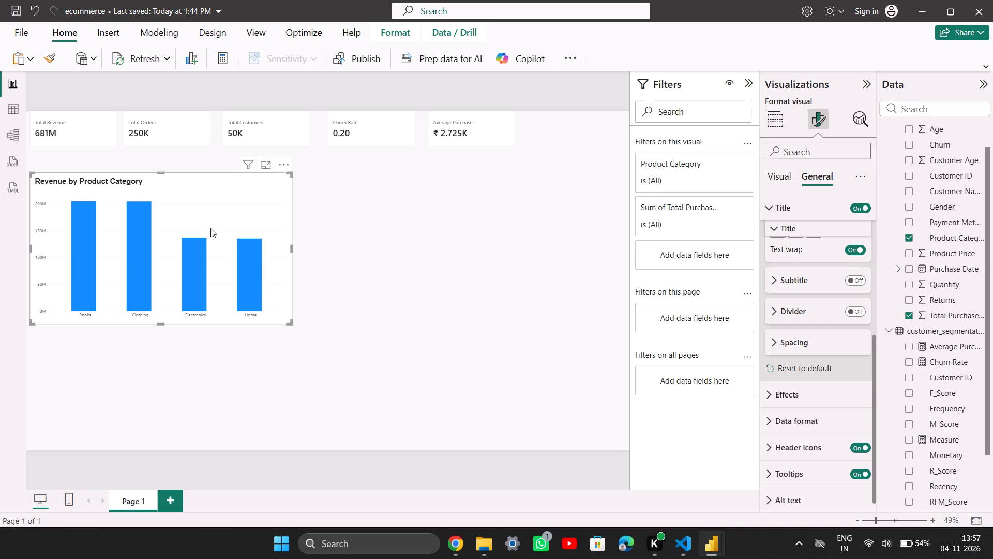
left_click_drag(178, 191, 177, 169)
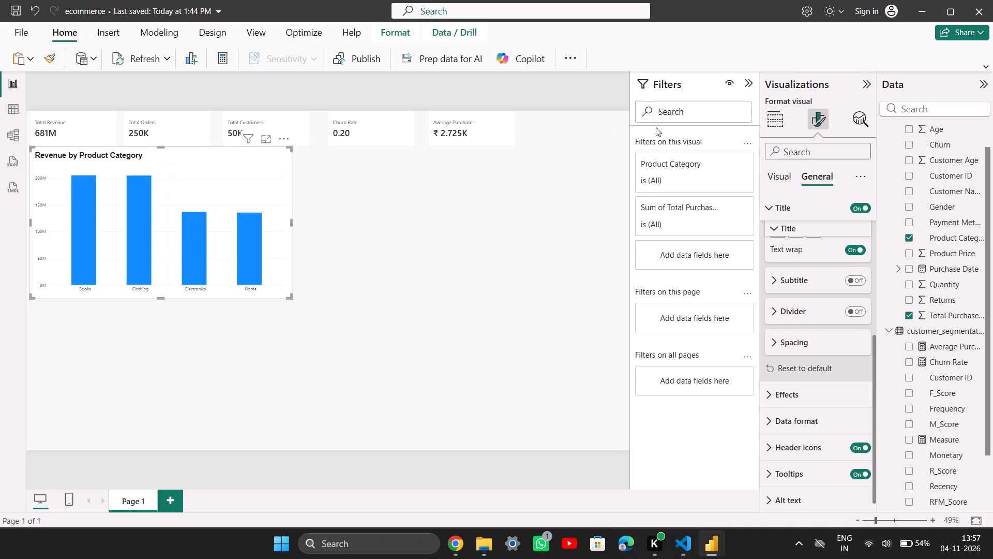
Look through the column chart's general formatting options, including data format, header icons, alt text and title settings.
scroll(803, 280, "down", 1)
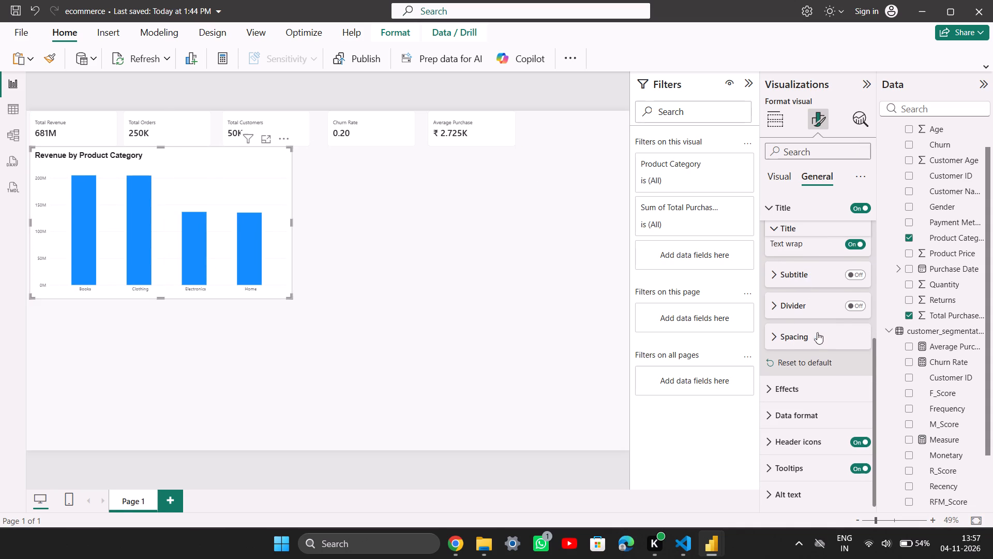
left_click(795, 416)
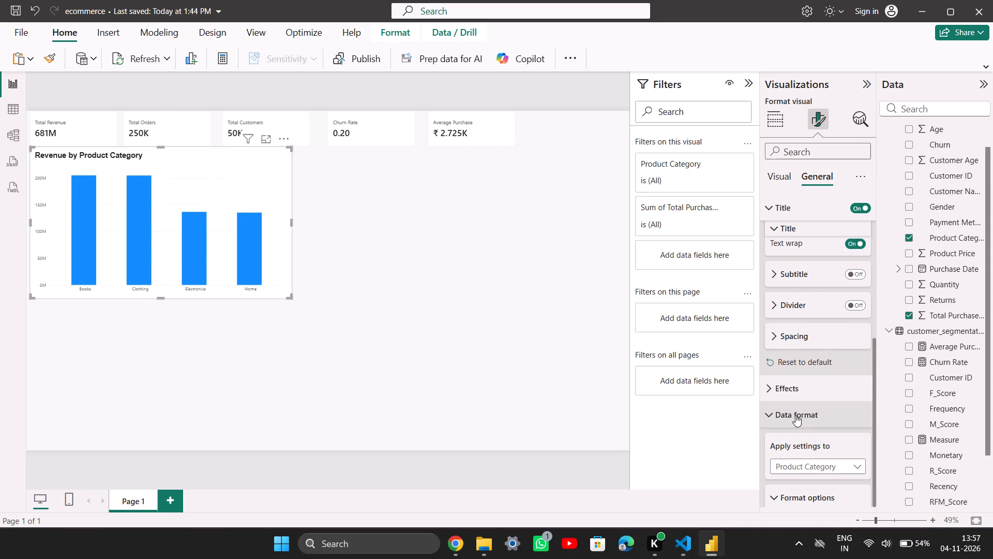
scroll(828, 404, "down", 3)
scroll(833, 263, "down", 3)
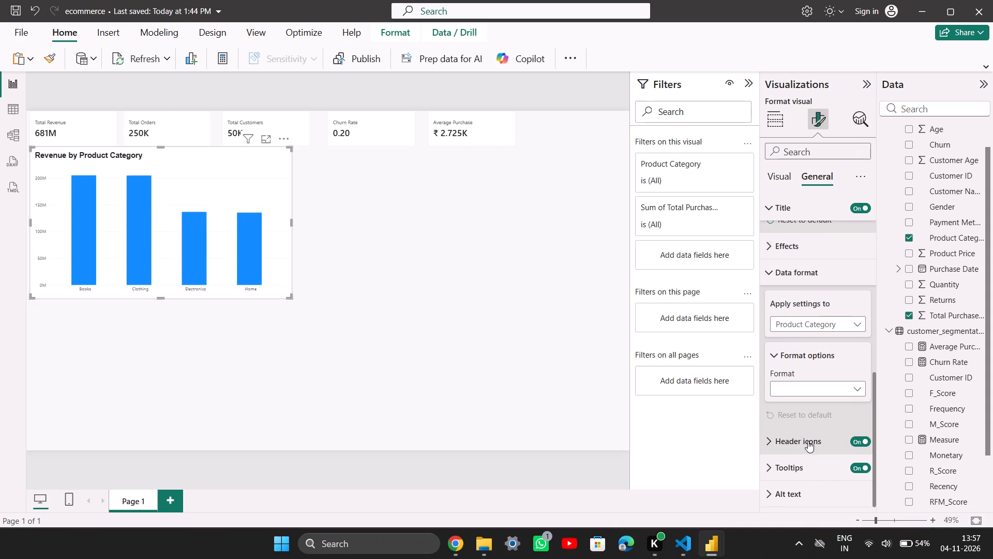
left_click(801, 443)
scroll(801, 438, "down", 3)
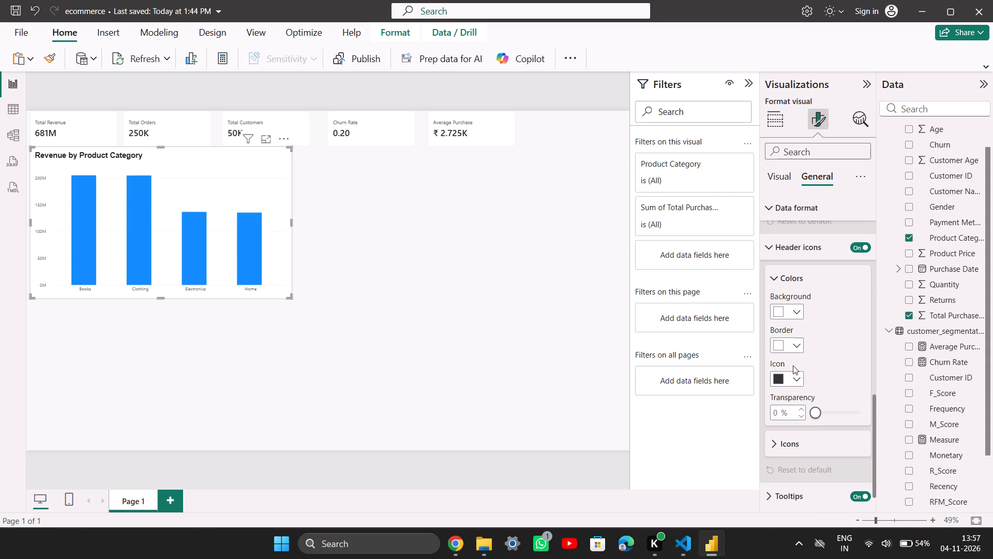
scroll(839, 349, "down", 2)
scroll(817, 346, "up", 5)
scroll(806, 326, "down", 18)
left_click(803, 493)
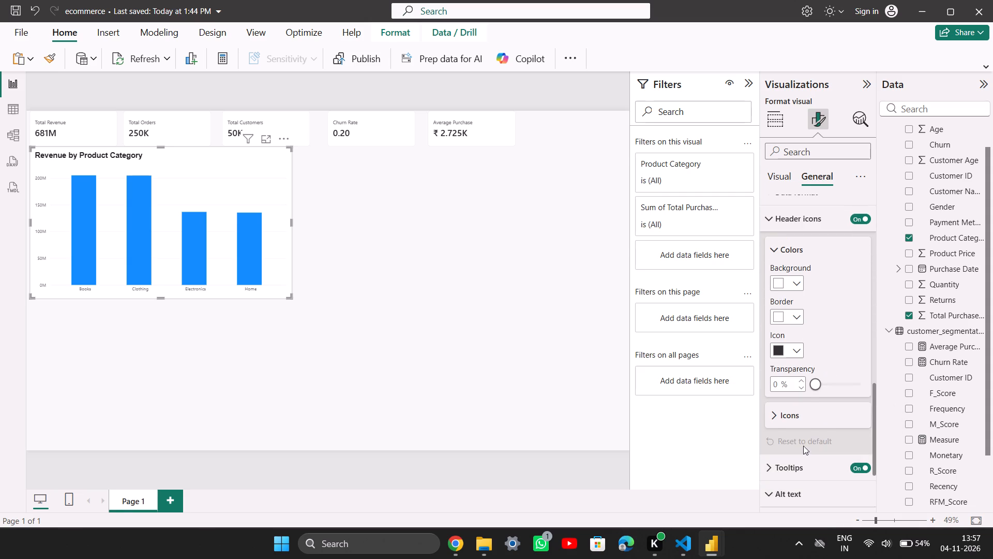
scroll(803, 437, "down", 5)
scroll(813, 395, "up", 6)
scroll(795, 267, "up", 4)
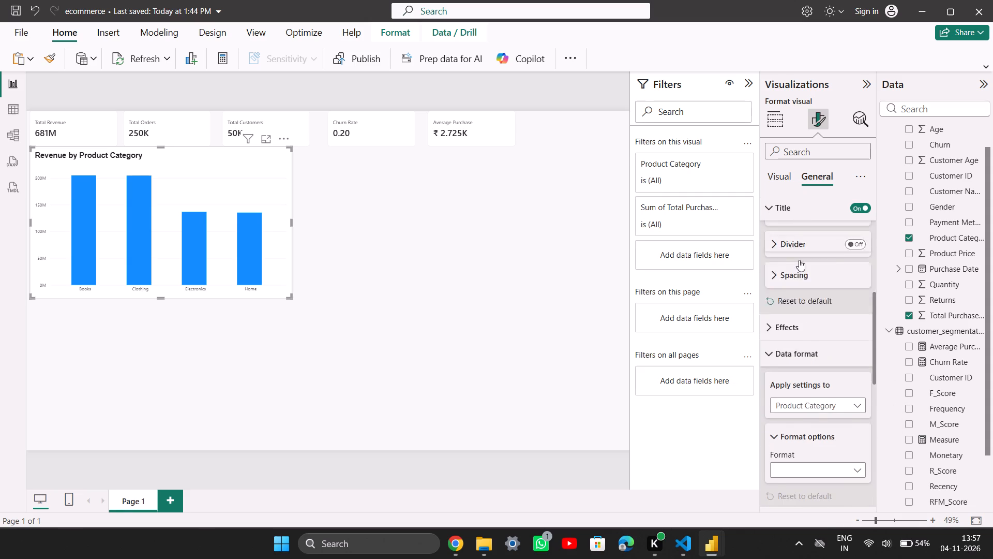
scroll(799, 260, "up", 2)
scroll(805, 344, "down", 2)
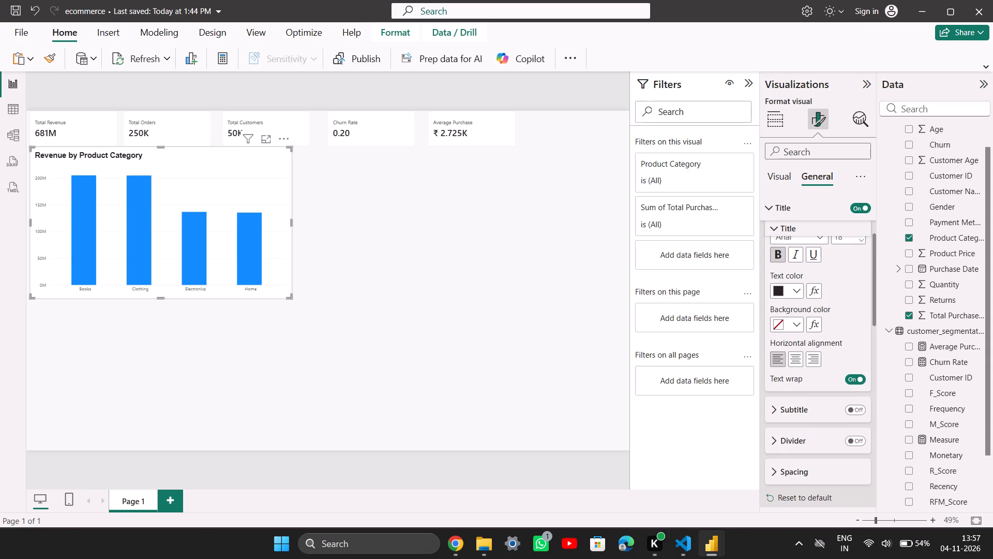
scroll(850, 274, "up", 2)
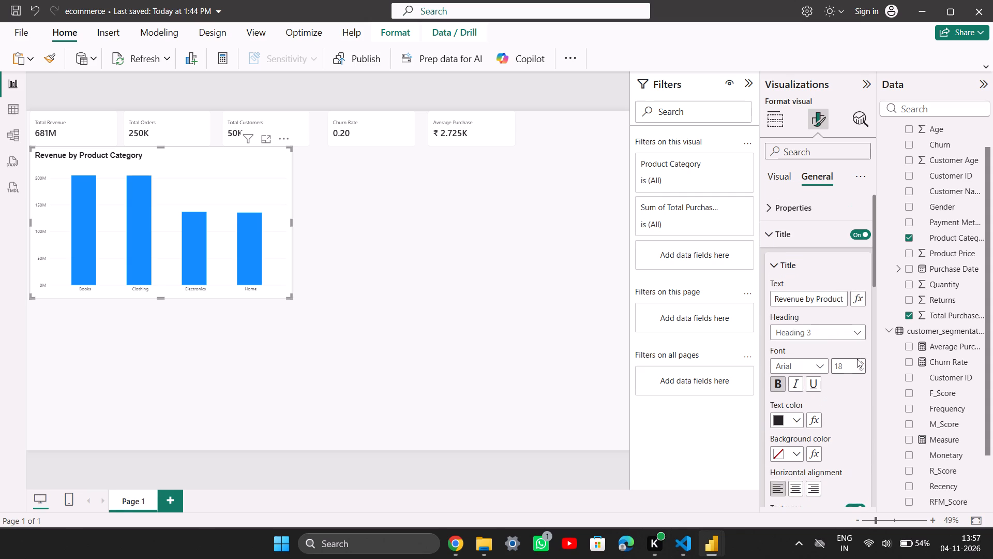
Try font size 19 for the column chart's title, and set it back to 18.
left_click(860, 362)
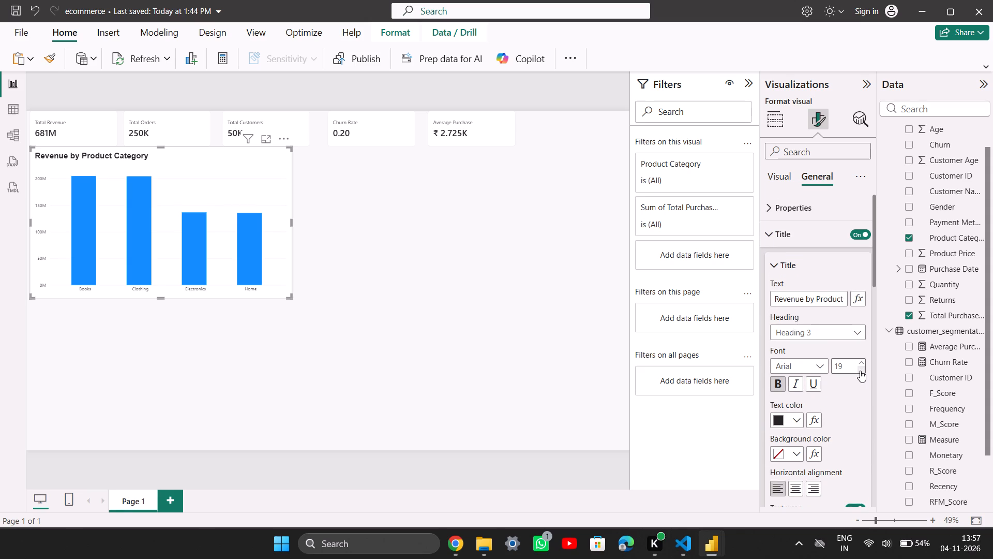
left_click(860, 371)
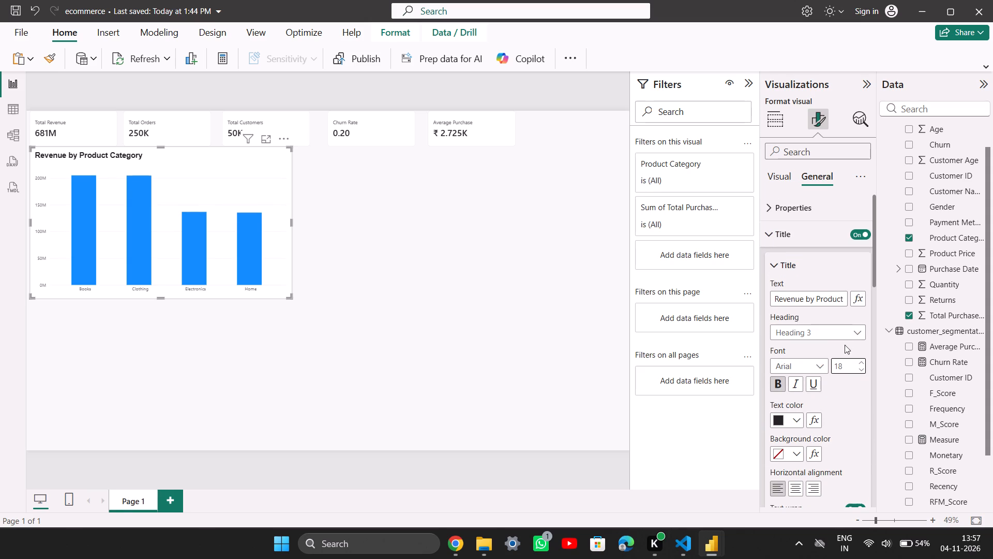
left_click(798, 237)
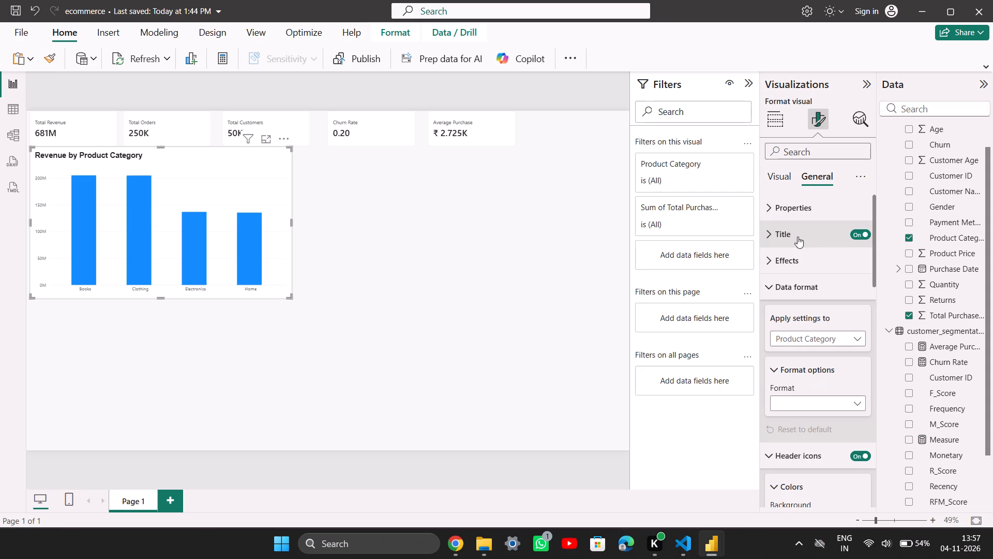
Adjust the column chart's height in its size properties to 483.
left_click(801, 217)
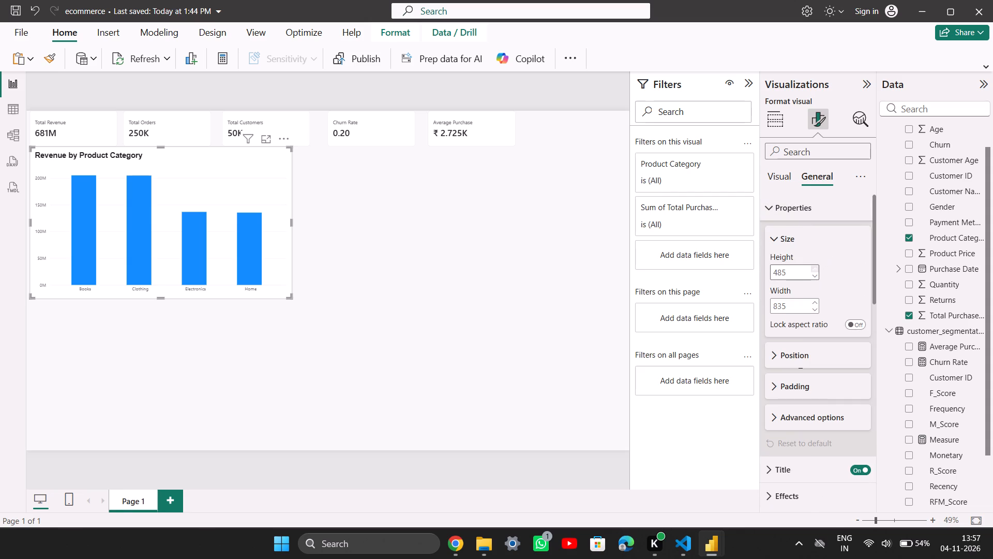
left_click(818, 272)
double_click(818, 272)
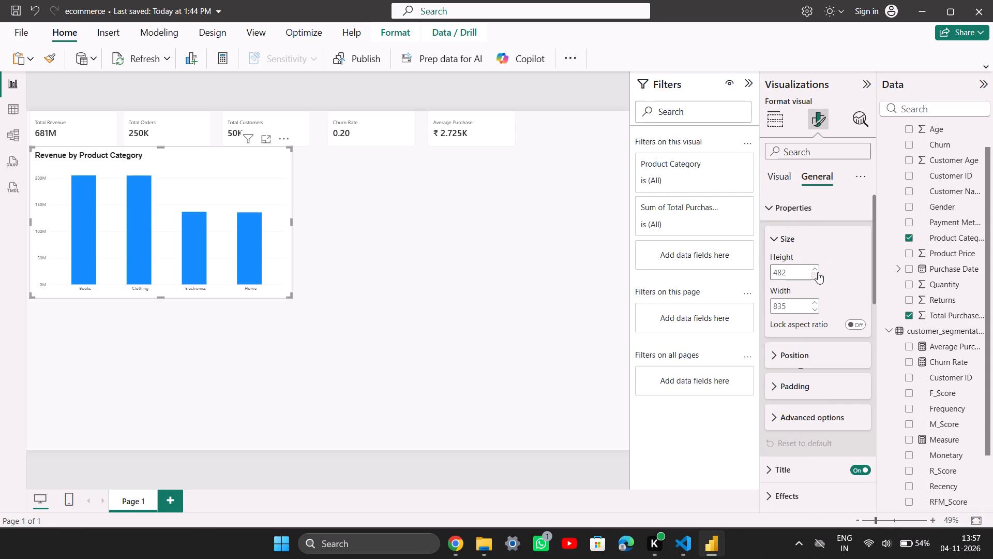
left_click(818, 272)
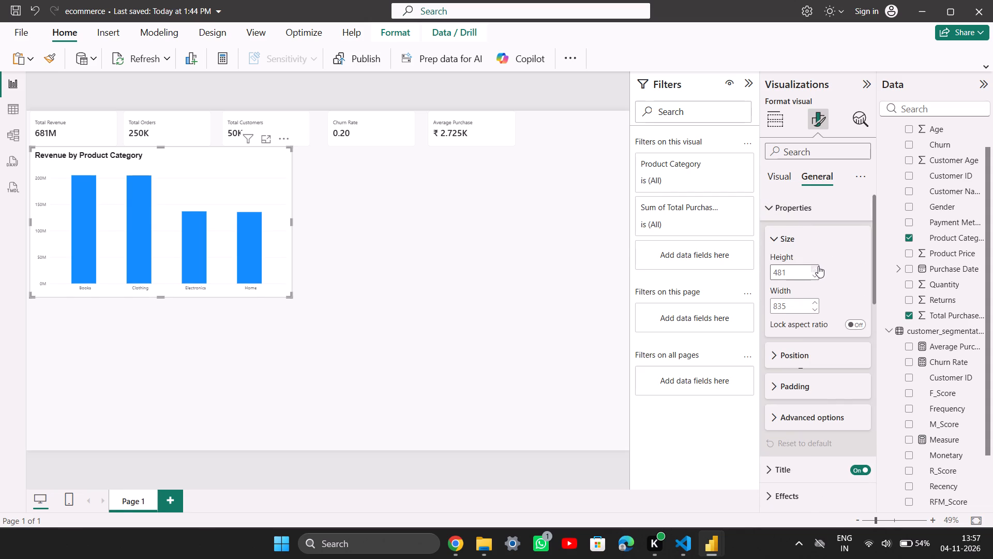
double_click(818, 266)
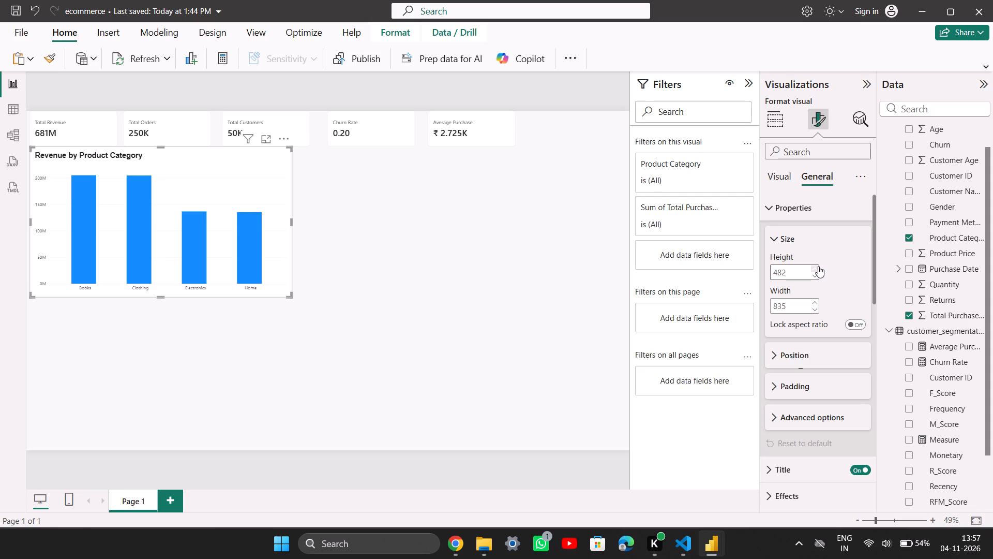
left_click(817, 275)
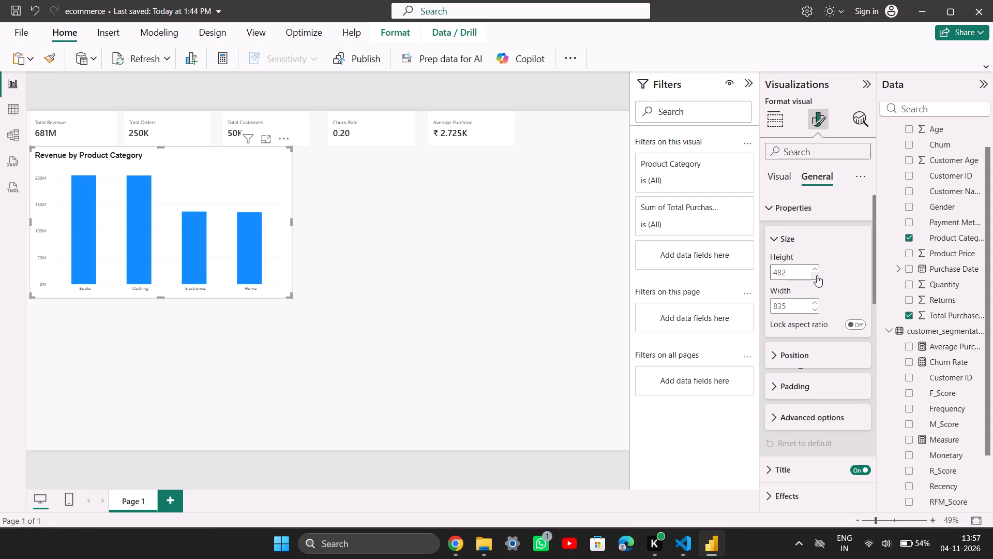
left_click(813, 269)
triple_click(813, 269)
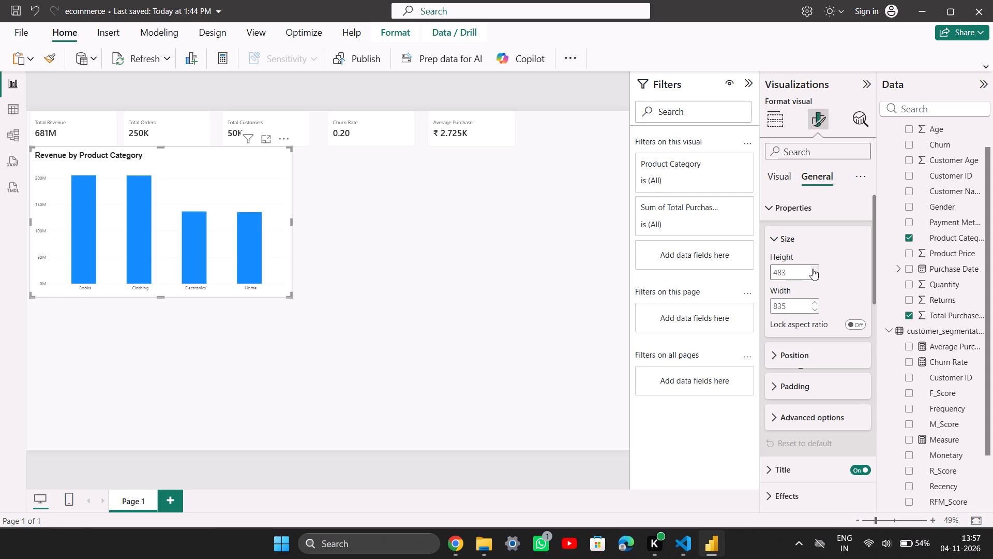
triple_click(813, 269)
triple_click(813, 269)
left_click(813, 269)
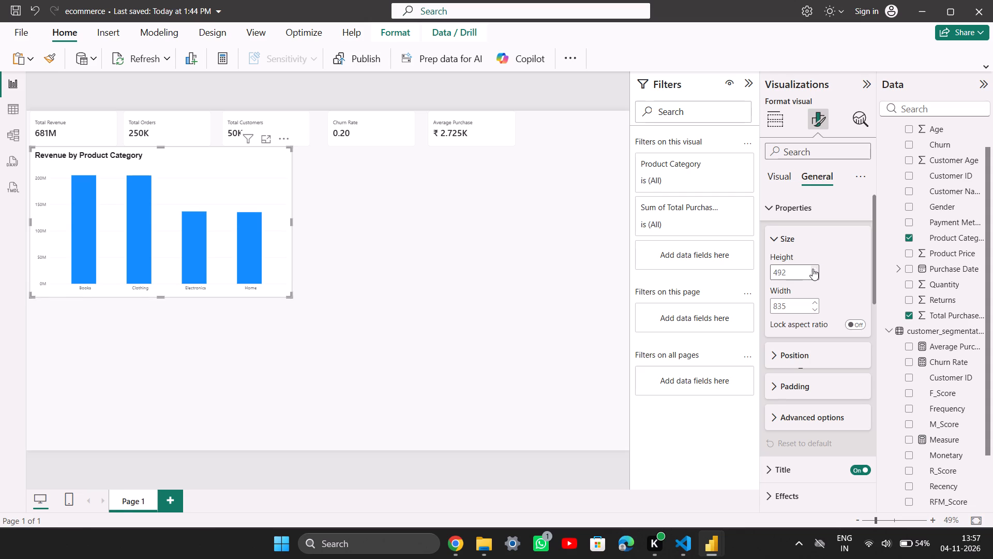
left_click(813, 269)
triple_click(813, 273)
triple_click(813, 273)
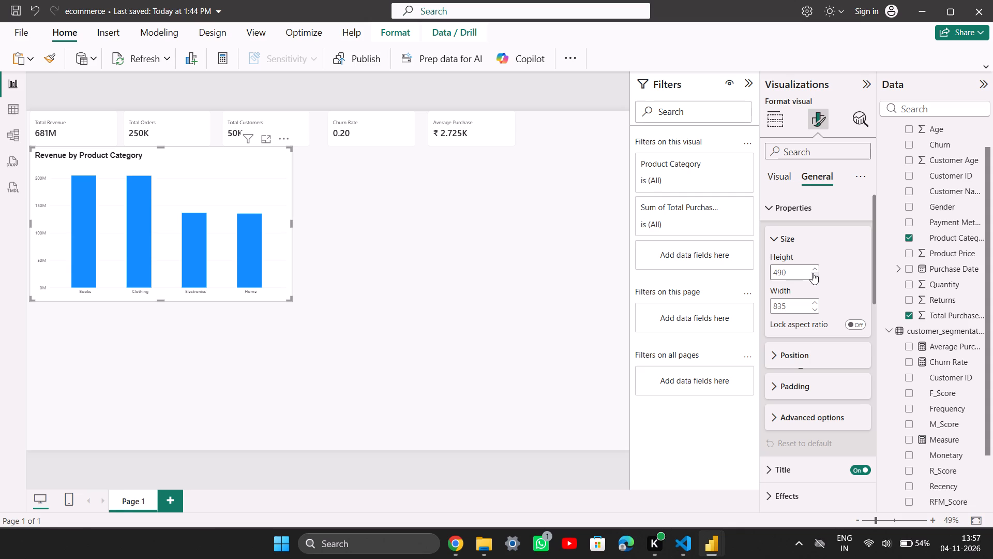
triple_click(813, 273)
double_click(813, 273)
Examine the column chart's effects, padding and position settings.
scroll(813, 273, "down", 2)
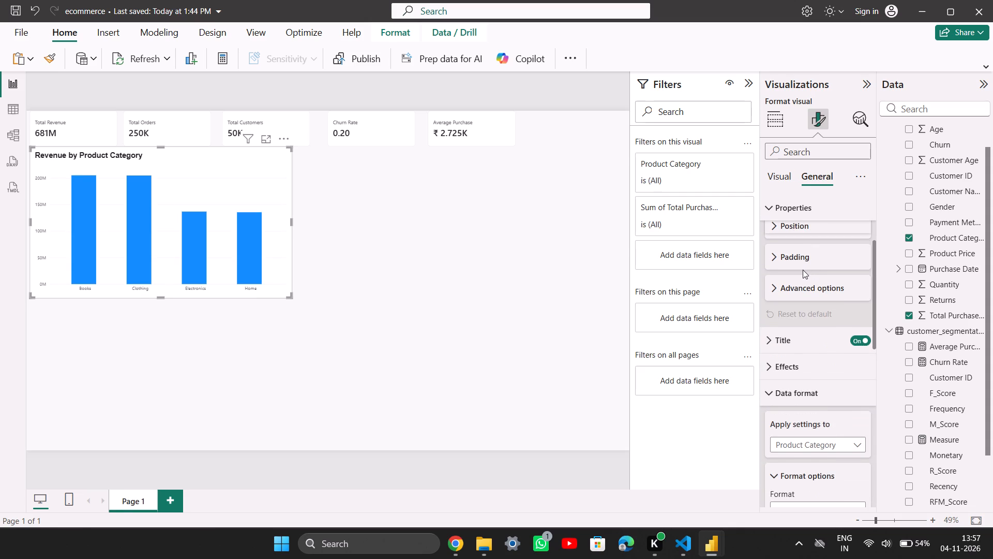
scroll(803, 270, "up", 1)
scroll(803, 270, "down", 3)
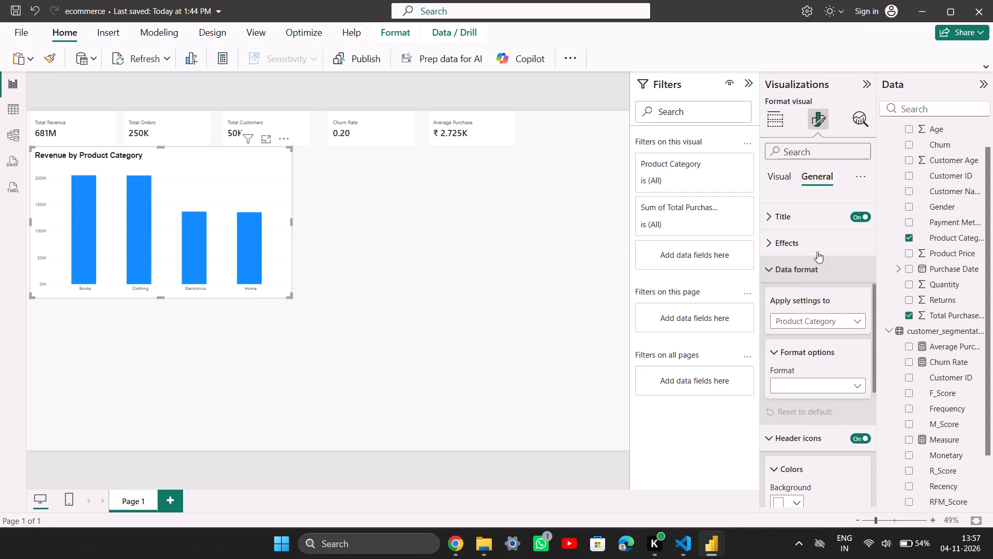
left_click(791, 241)
left_click(791, 241)
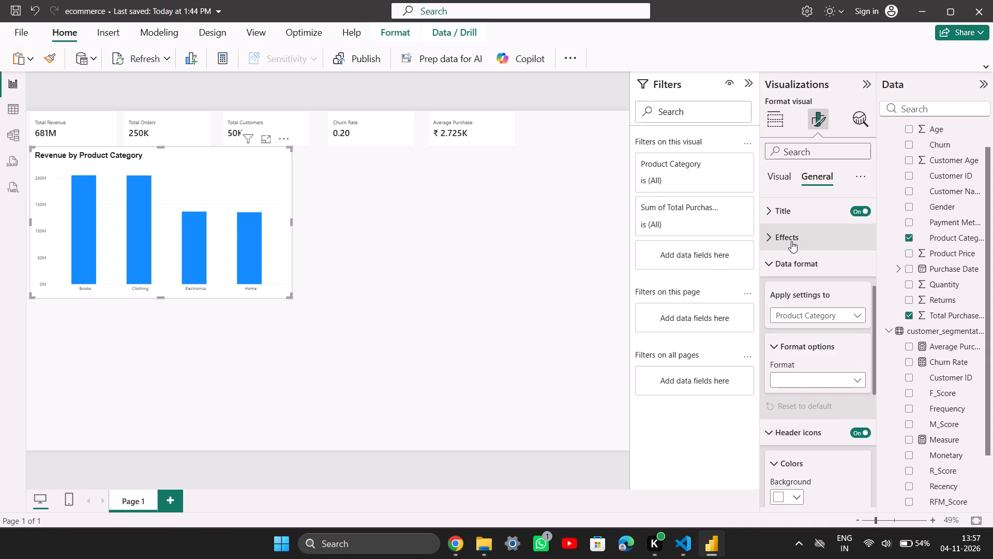
scroll(791, 241, "up", 2)
left_click(794, 257)
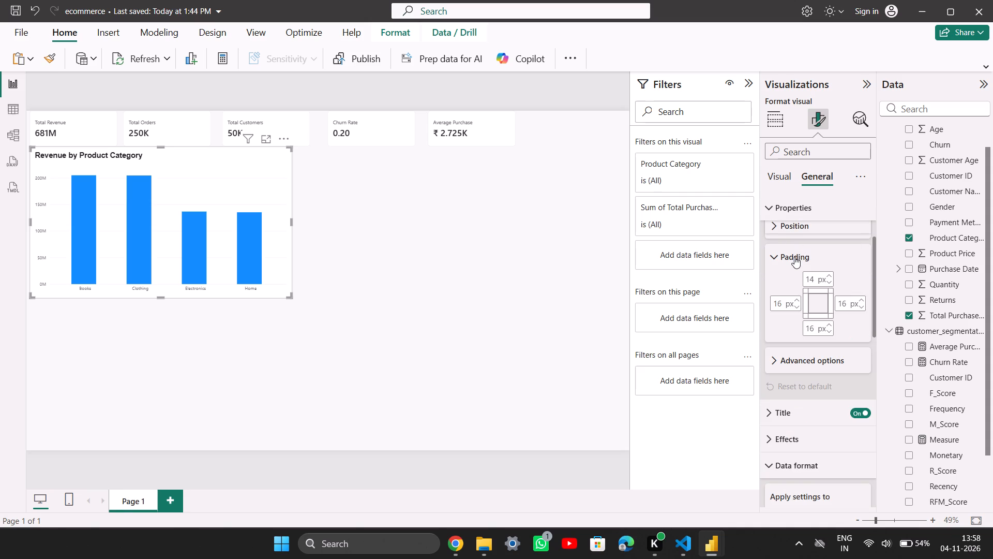
scroll(794, 257, "up", 2)
left_click(802, 362)
scroll(808, 347, "down", 3)
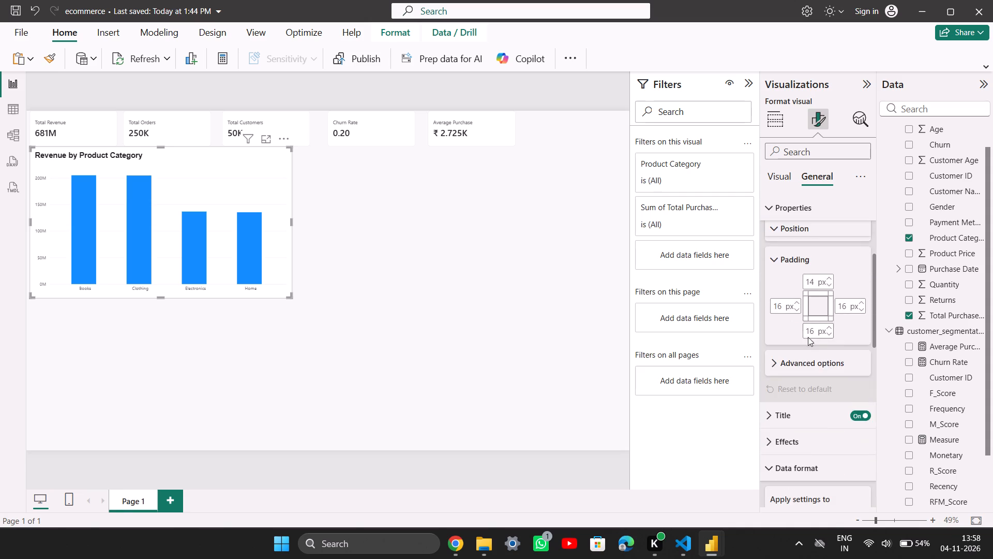
scroll(808, 334, "up", 9)
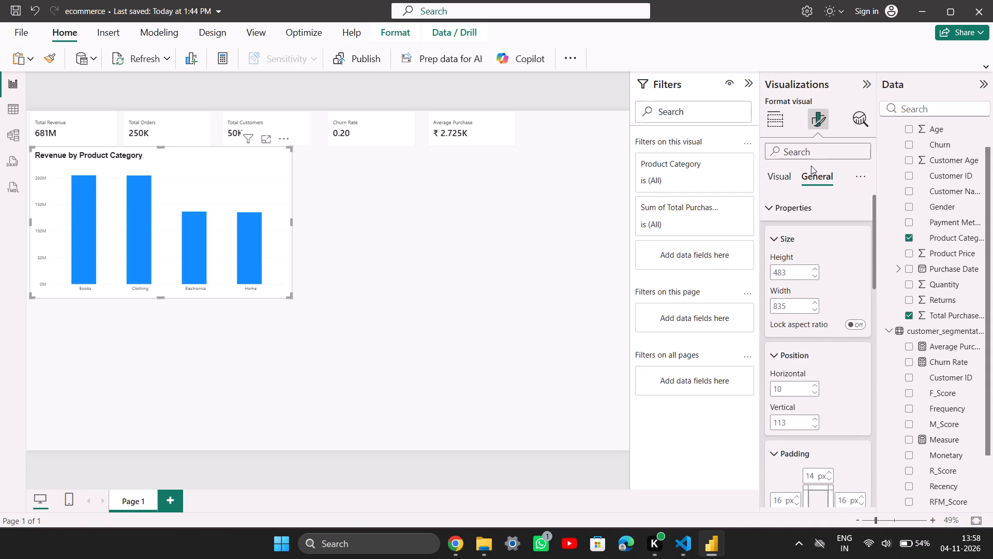
Format the column chart's X-axis values with font size 16 and black text.
left_click(780, 175)
scroll(814, 243, "down", 1)
left_click(821, 226)
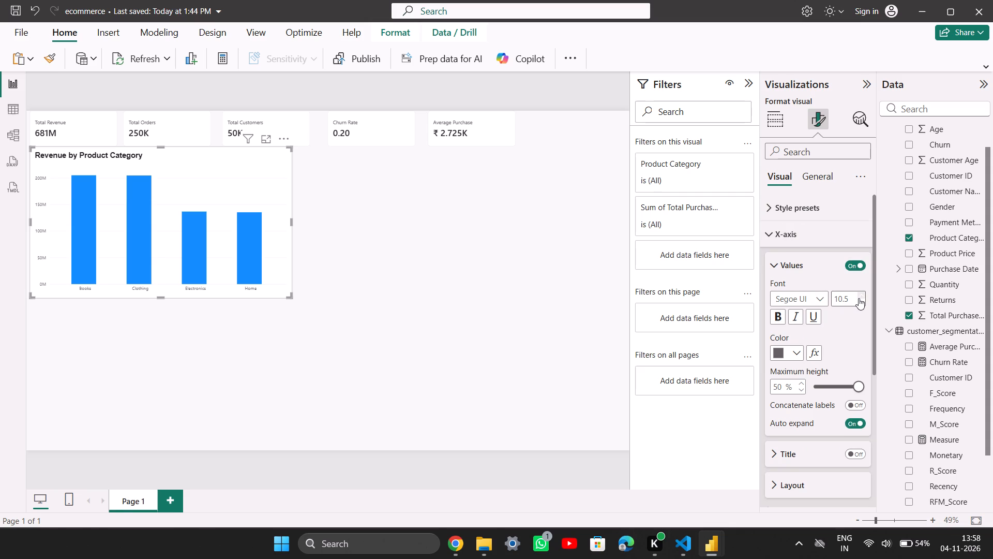
double_click(859, 298)
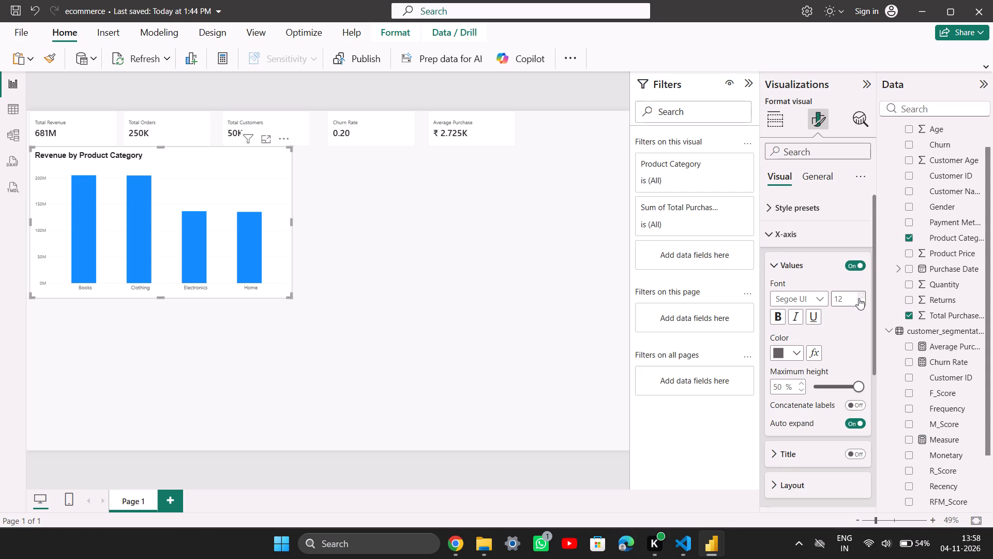
double_click(859, 297)
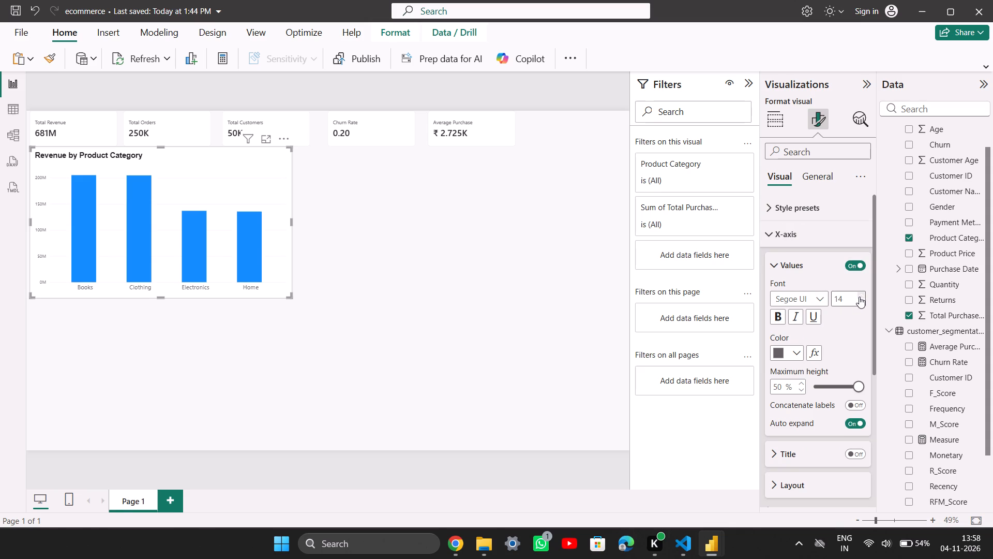
double_click(859, 297)
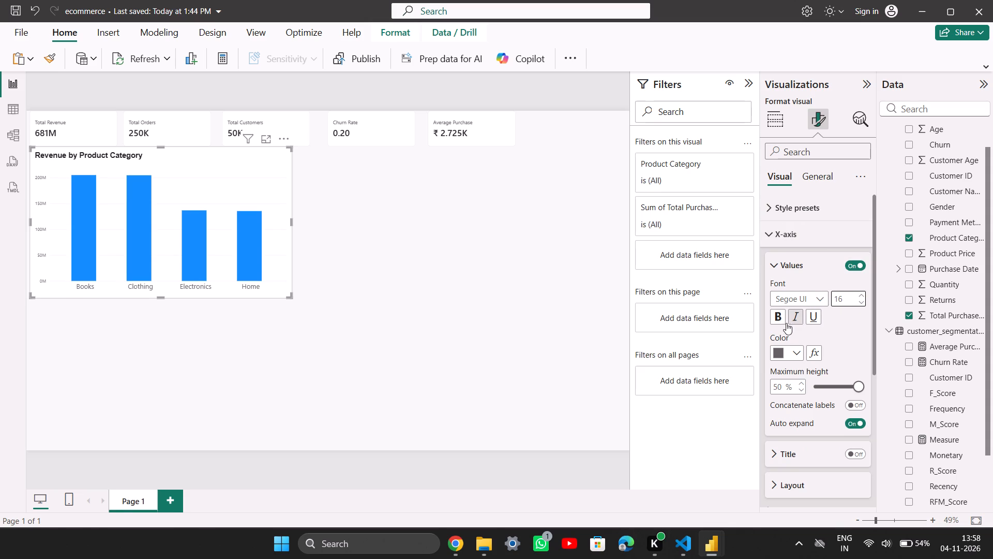
left_click(801, 359)
left_click(807, 276)
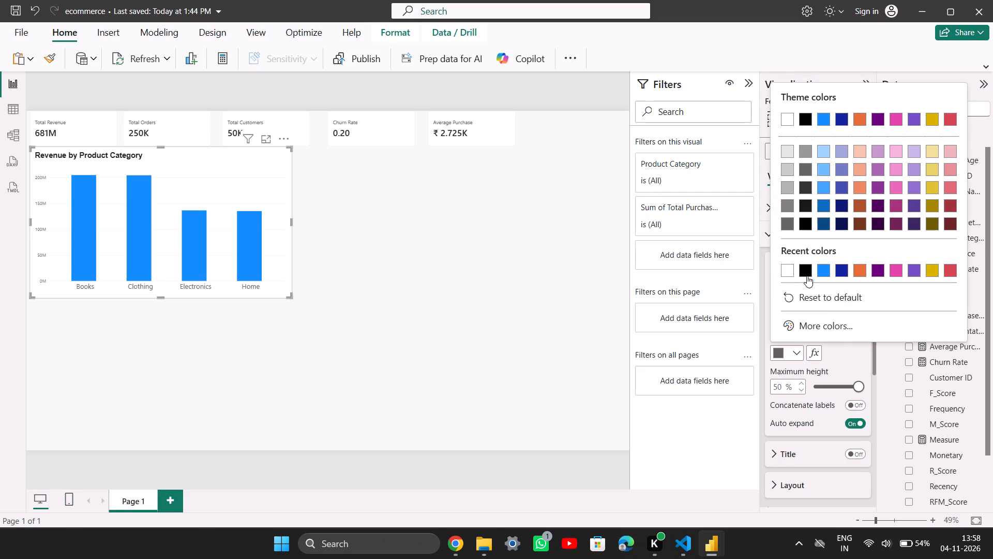
scroll(816, 356, "down", 2)
scroll(799, 304, "up", 4)
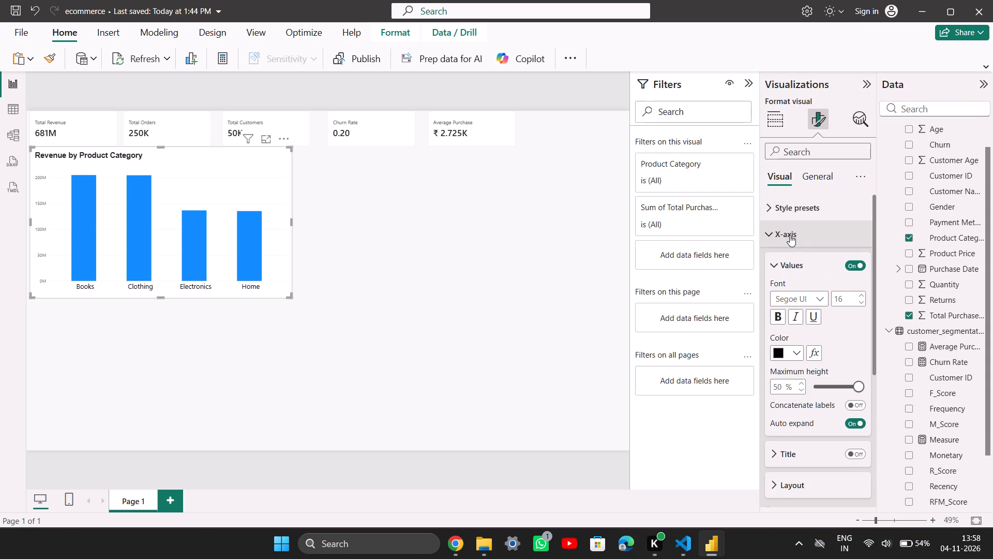
left_click(790, 235)
Format the column chart's Y-axis values with font size 15 and black text.
left_click(821, 269)
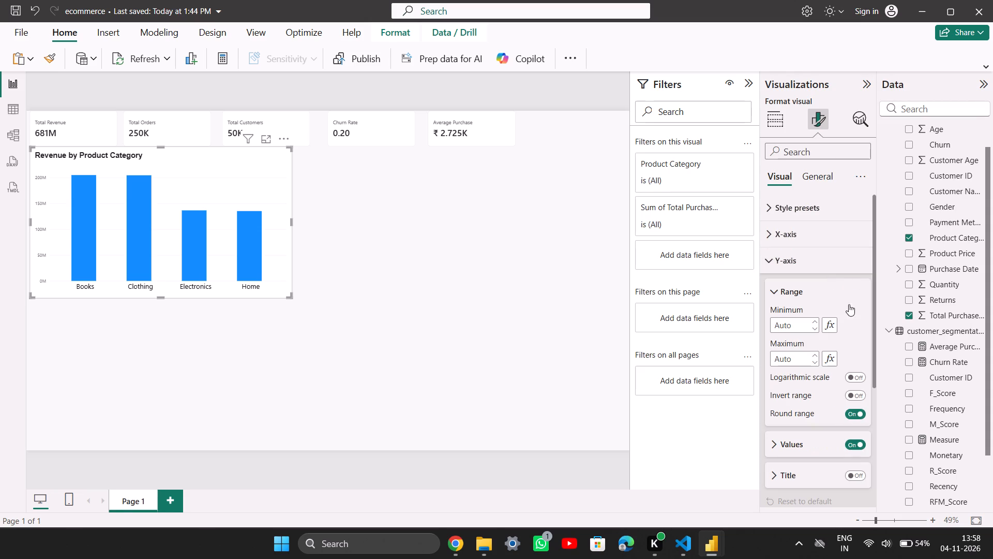
scroll(840, 363, "down", 2)
scroll(816, 292, "up", 2)
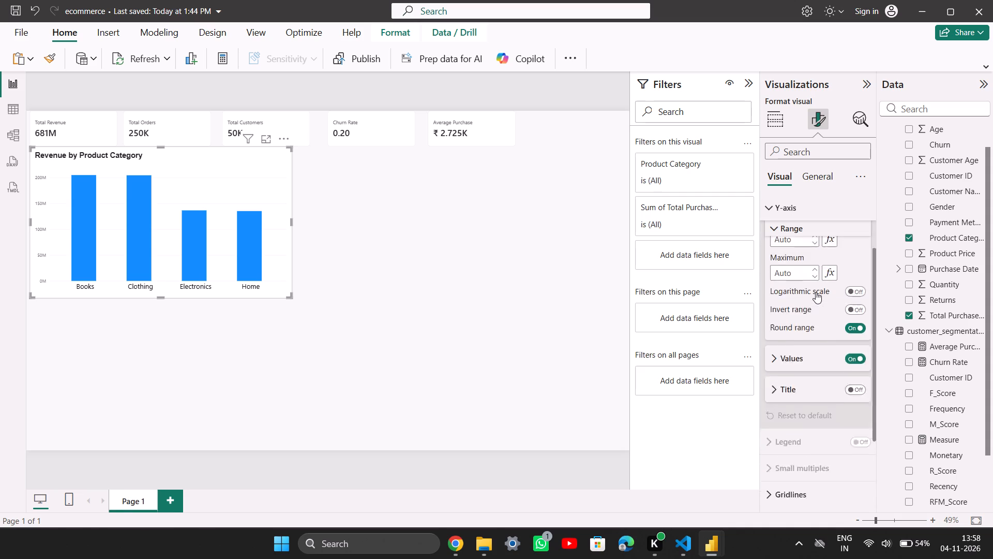
scroll(816, 292, "down", 3)
left_click(800, 259)
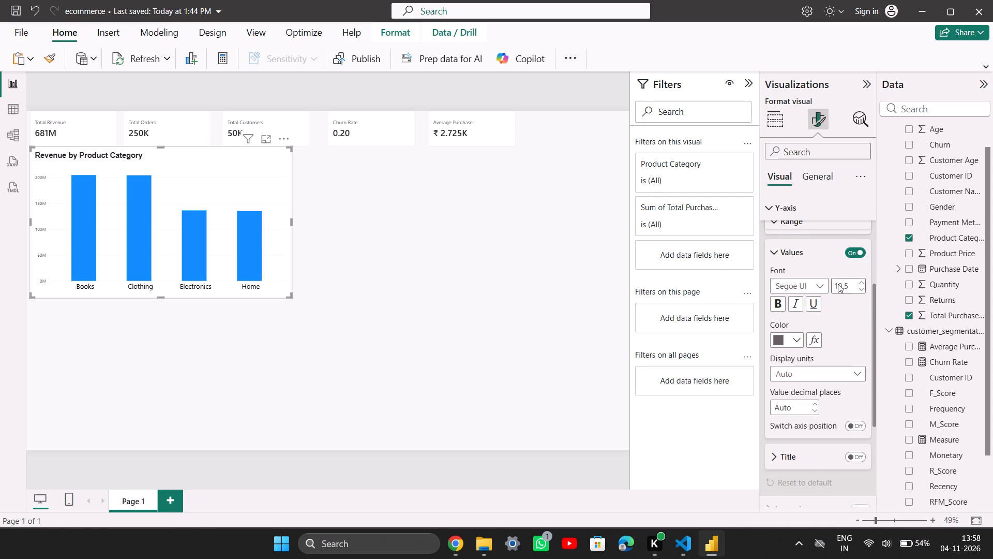
left_click(855, 282)
triple_click(861, 284)
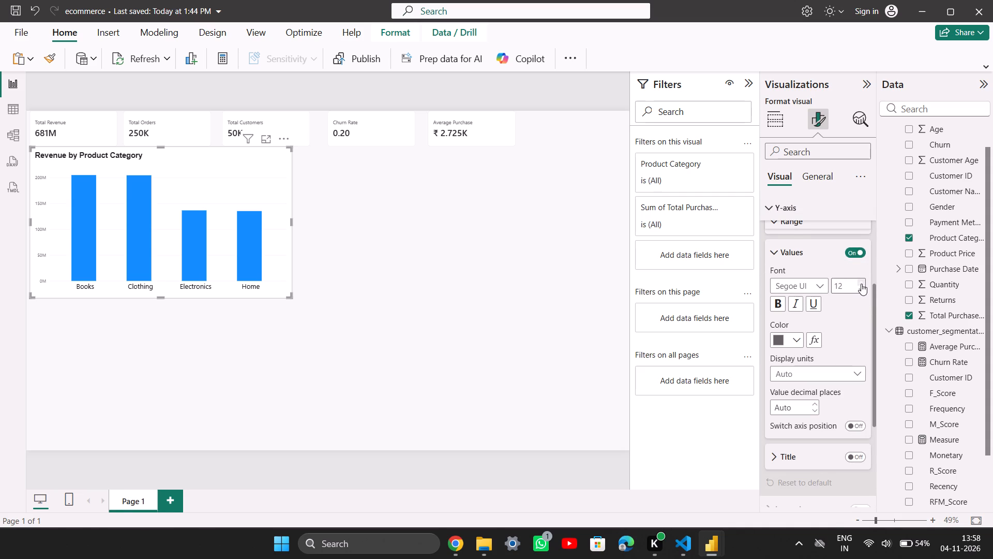
double_click(861, 284)
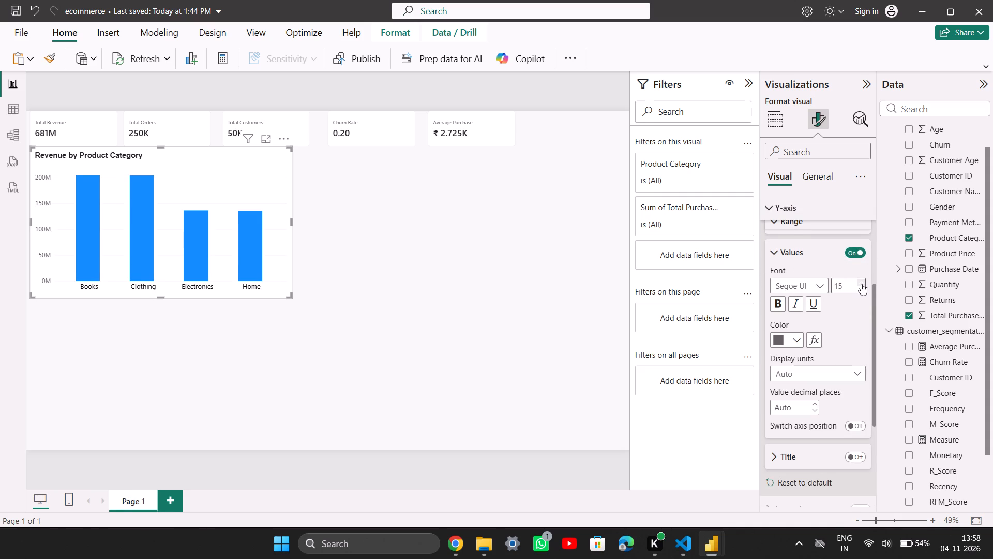
left_click(798, 340)
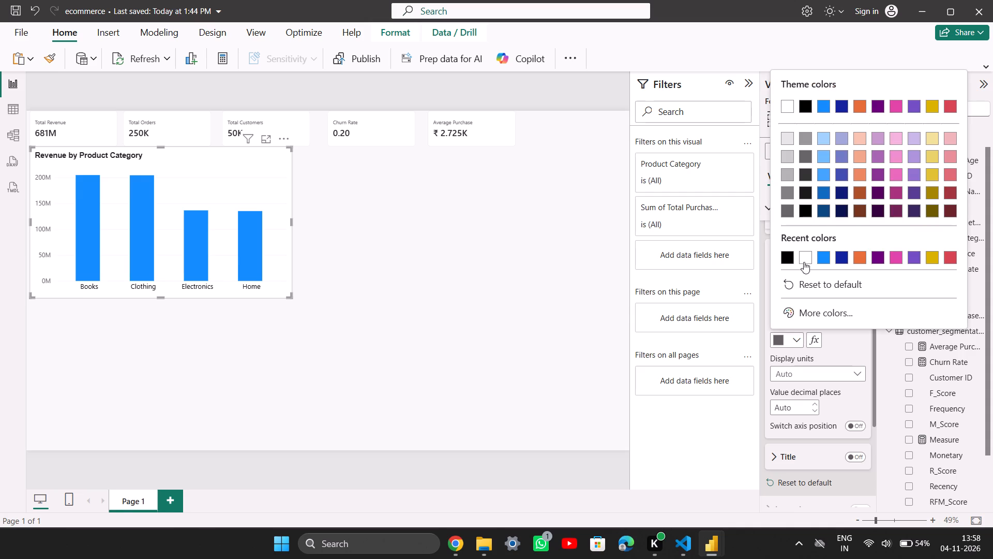
left_click(792, 259)
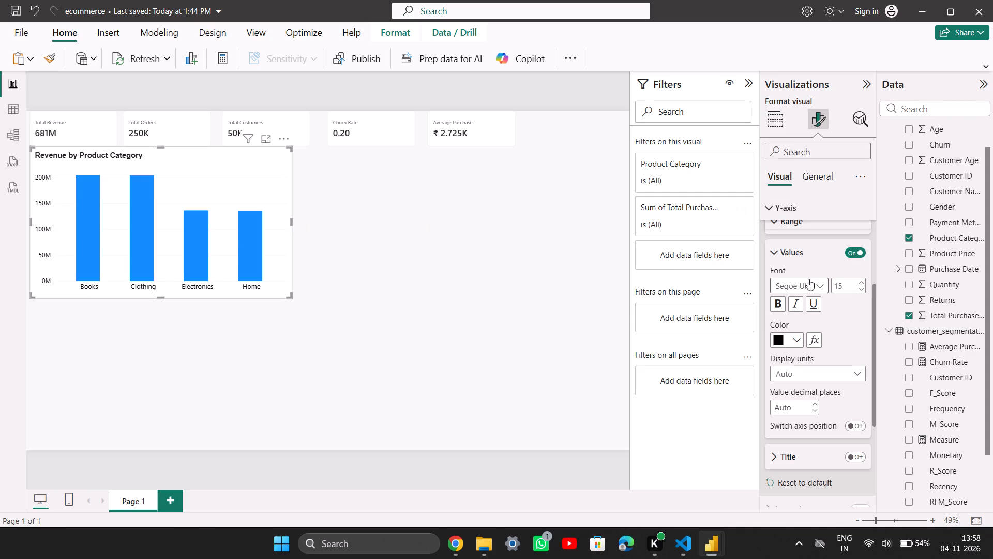
Examine the column chart's style presets, column colour settings and data label options.
scroll(808, 279, "down", 8)
scroll(808, 279, "up", 14)
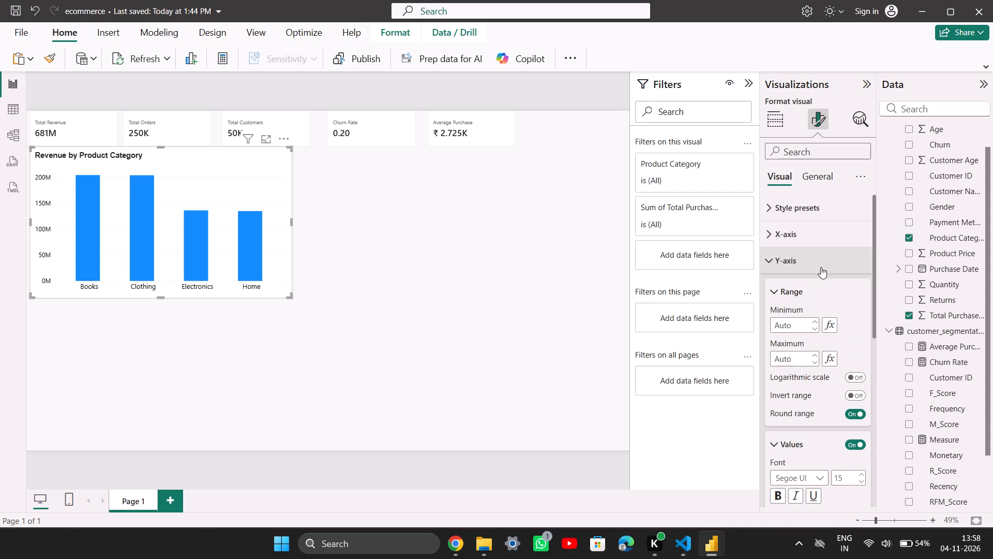
left_click(807, 203)
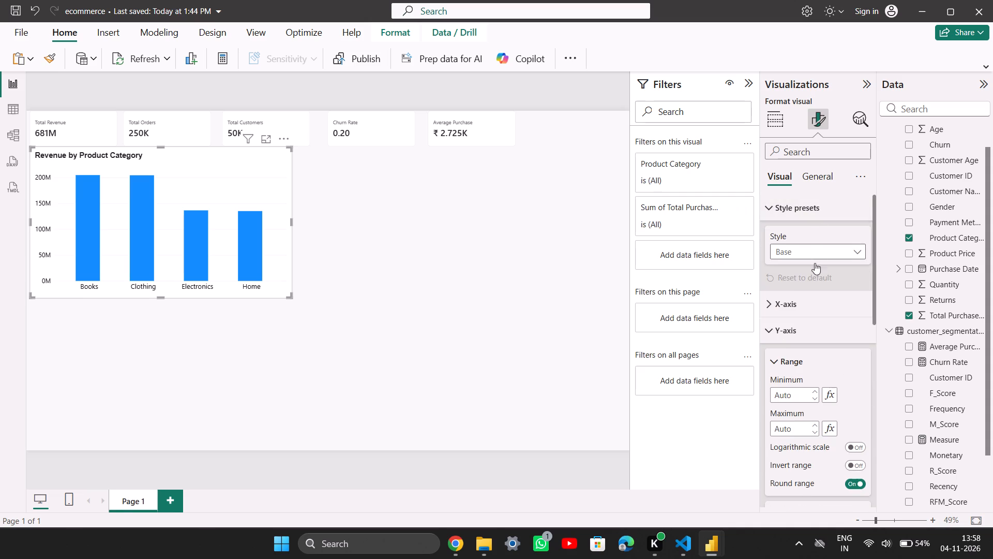
scroll(815, 264, "down", 2)
scroll(814, 262, "up", 3)
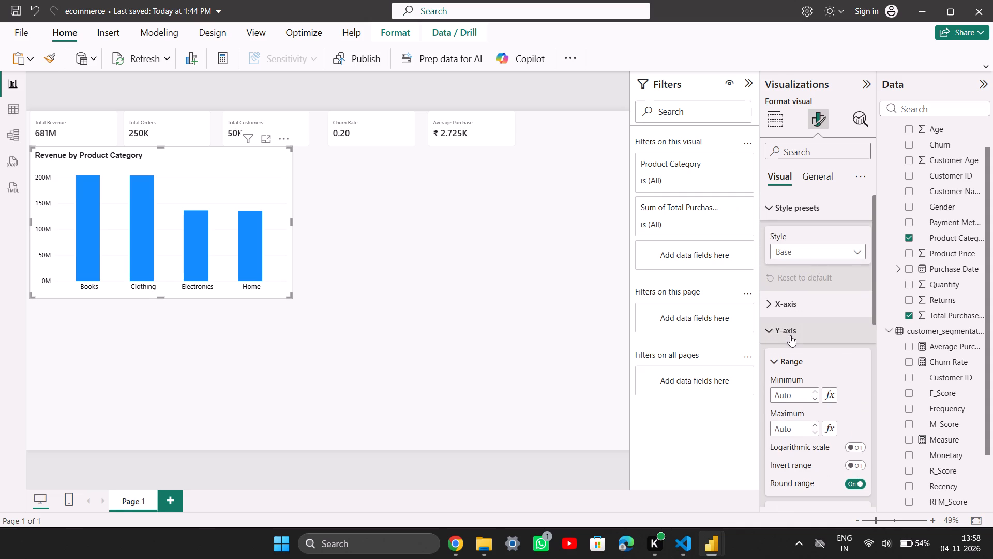
left_click(790, 335)
scroll(792, 336, "down", 7)
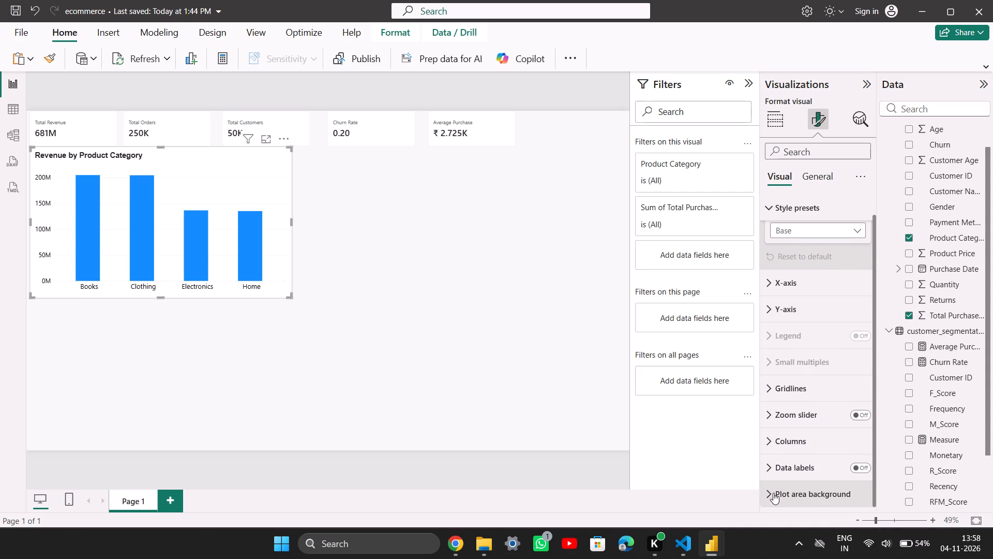
left_click(786, 430)
scroll(786, 430, "down", 4)
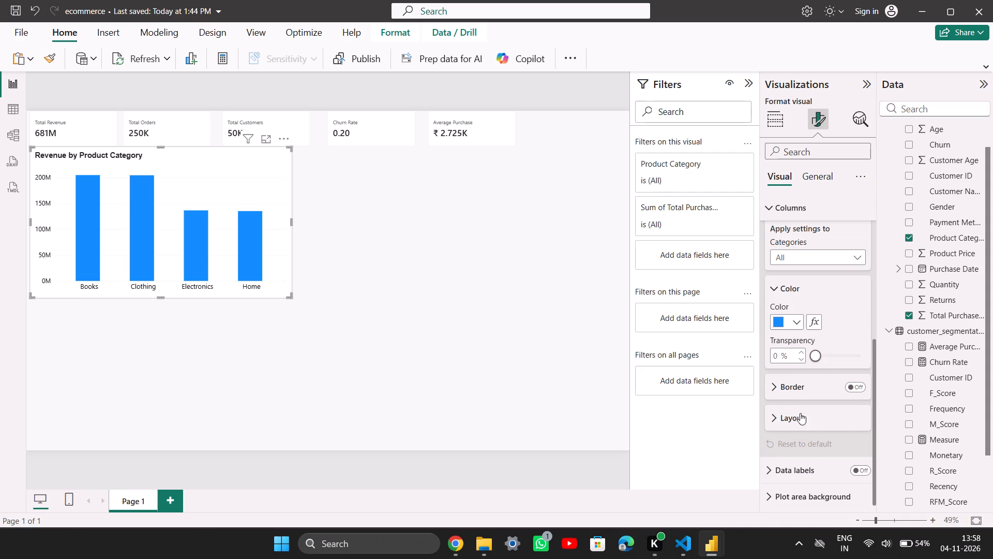
scroll(813, 252, "up", 1)
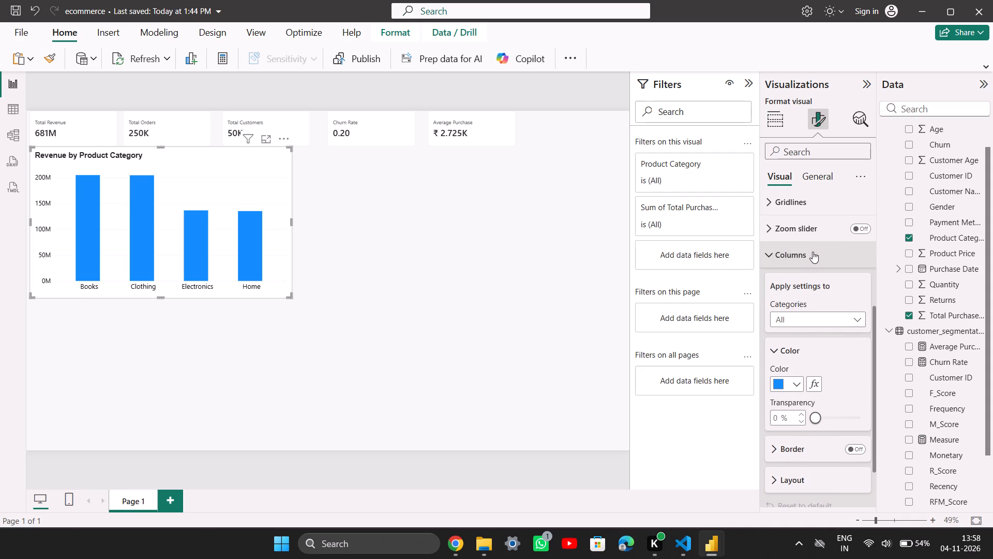
left_click(808, 255)
scroll(809, 283, "down", 4)
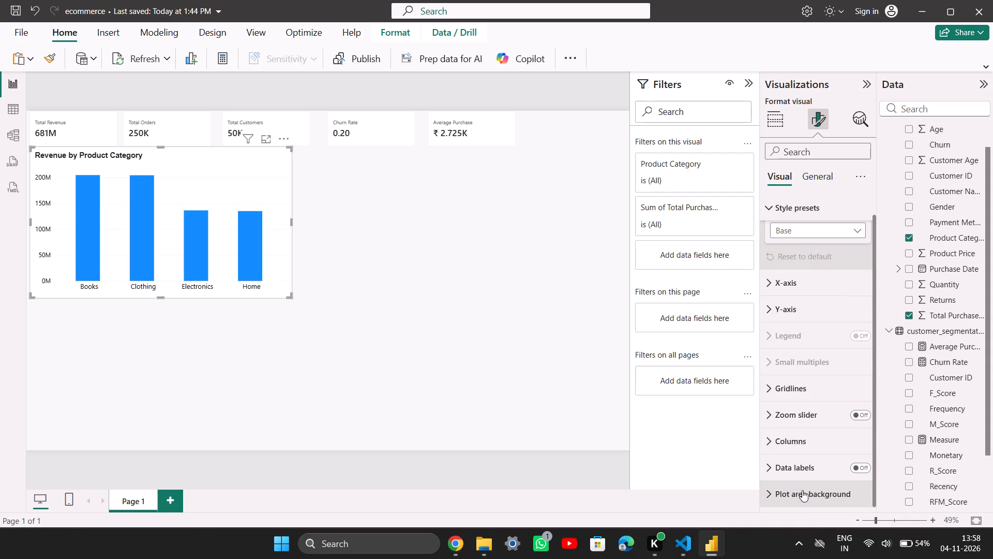
left_click(814, 472)
scroll(814, 473, "down", 3)
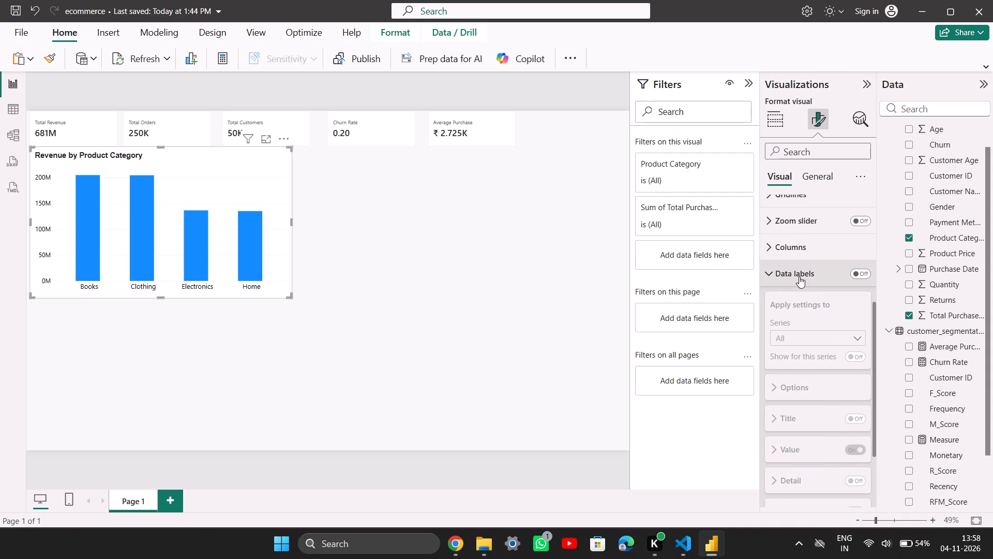
left_click(799, 276)
scroll(806, 349, "down", 3)
Review the column chart's general settings for properties, effects, data format, header icons and alt text, collapsing each section.
left_click(807, 175)
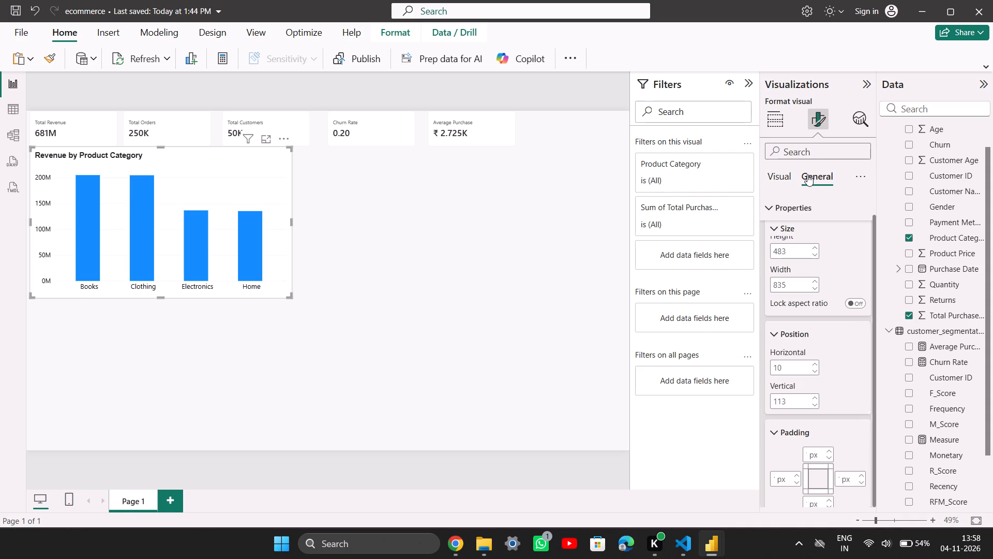
scroll(810, 176, "down", 3)
scroll(809, 285, "up", 14)
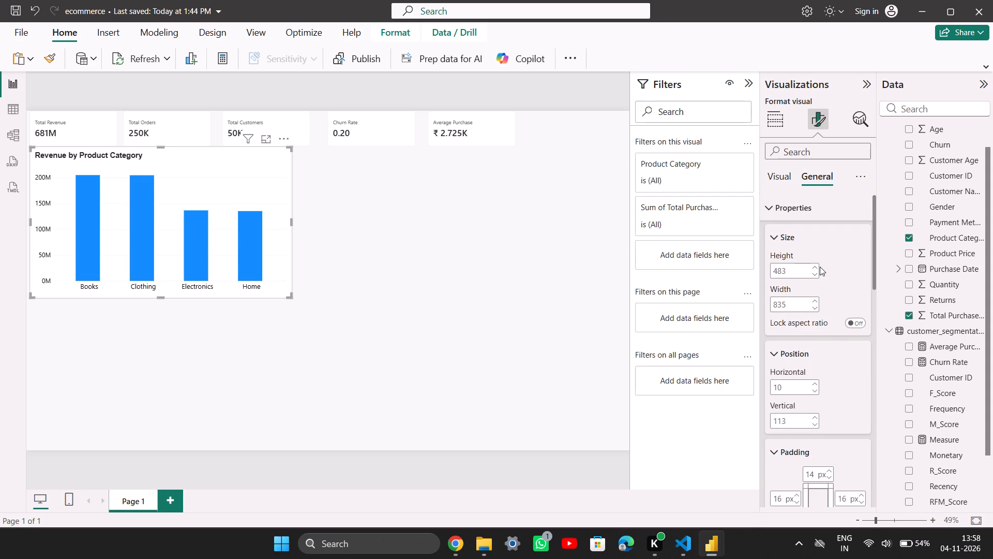
scroll(820, 267, "up", 2)
left_click(785, 203)
scroll(791, 226, "down", 1)
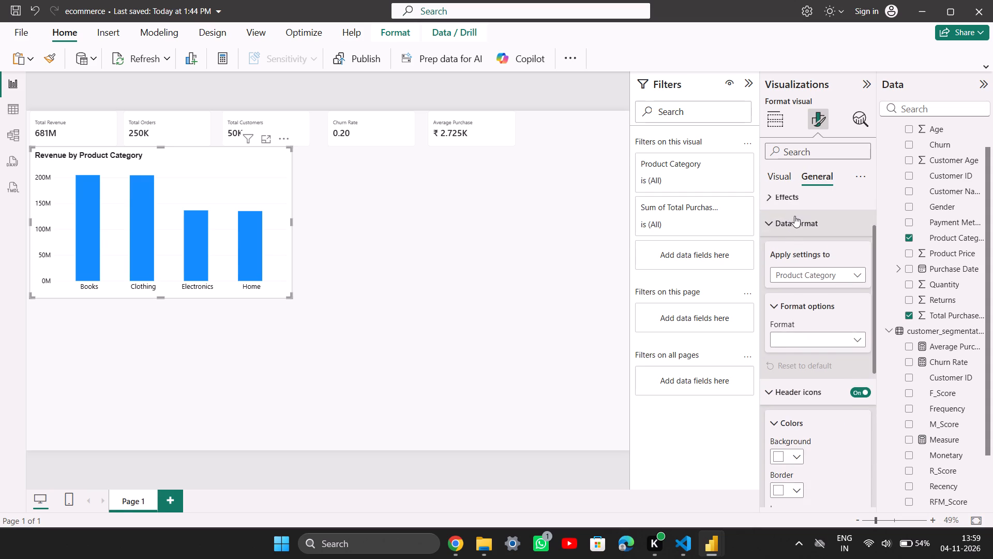
scroll(794, 216, "up", 2)
left_click(787, 262)
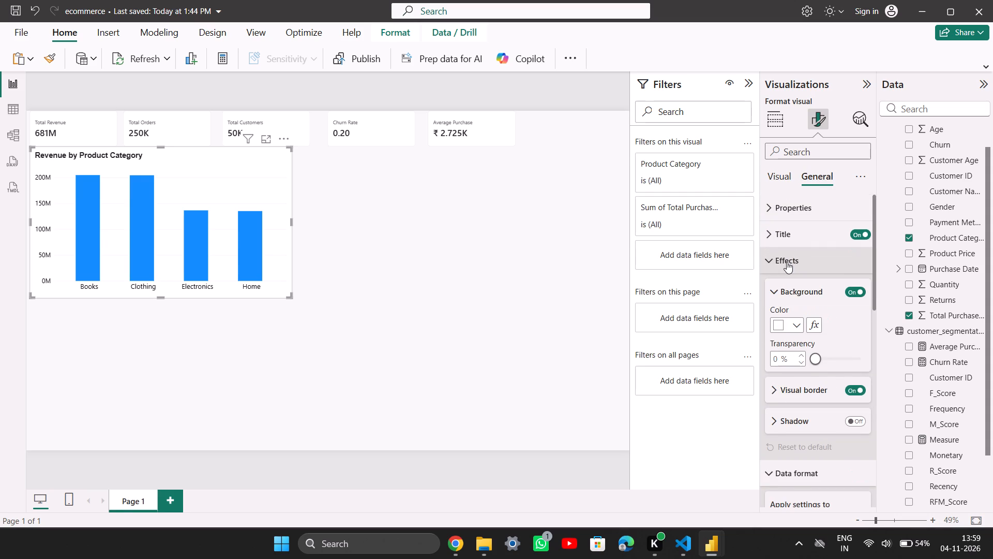
left_click(787, 262)
scroll(787, 262, "down", 7)
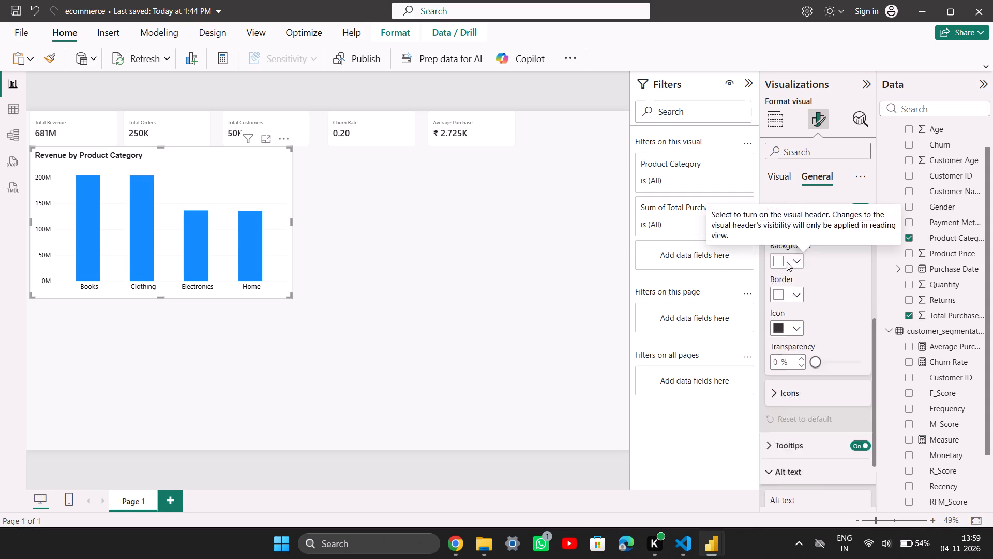
scroll(787, 262, "up", 3)
left_click(784, 301)
scroll(791, 295, "up", 1)
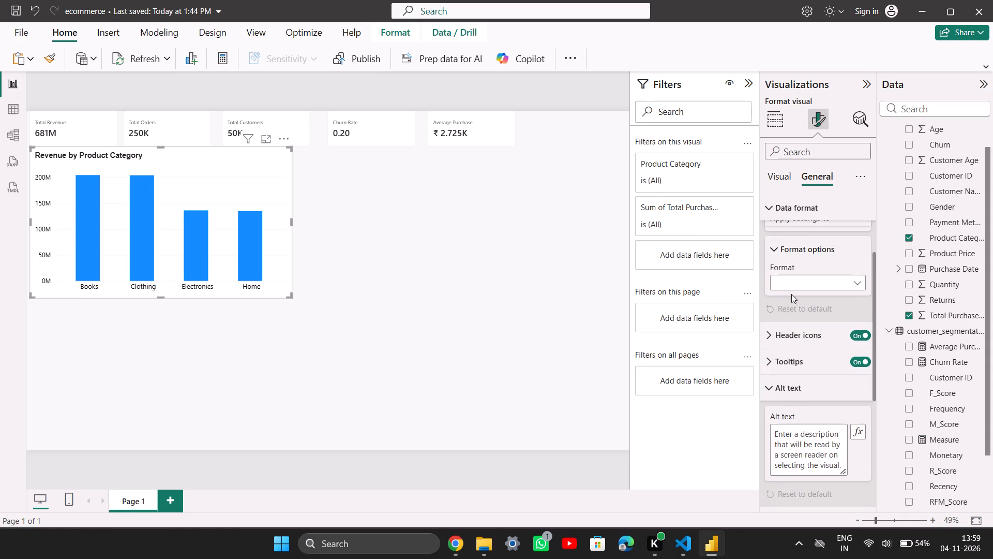
scroll(791, 294, "up", 1)
left_click(787, 363)
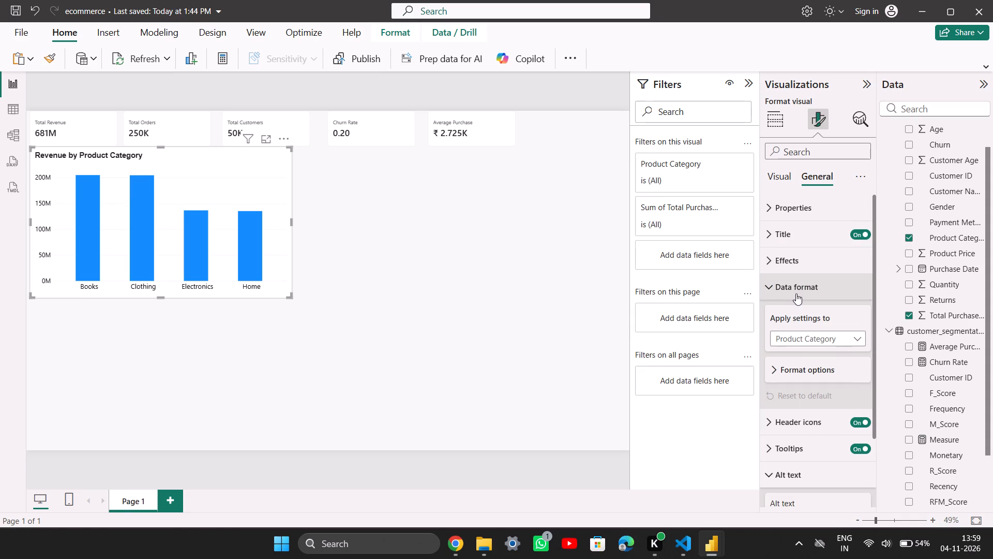
left_click(796, 293)
scroll(801, 315, "down", 2)
left_click(785, 361)
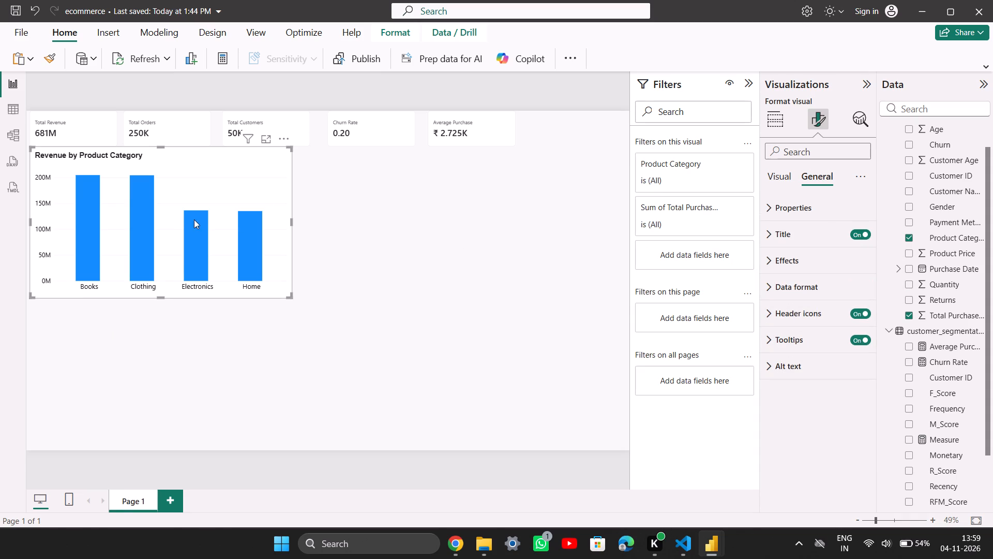
Examine the column chart's assigned fields, the X-axis and Y-axis field options, and the chart's context commands.
left_click(222, 198)
left_click(777, 120)
scroll(840, 220, "down", 2)
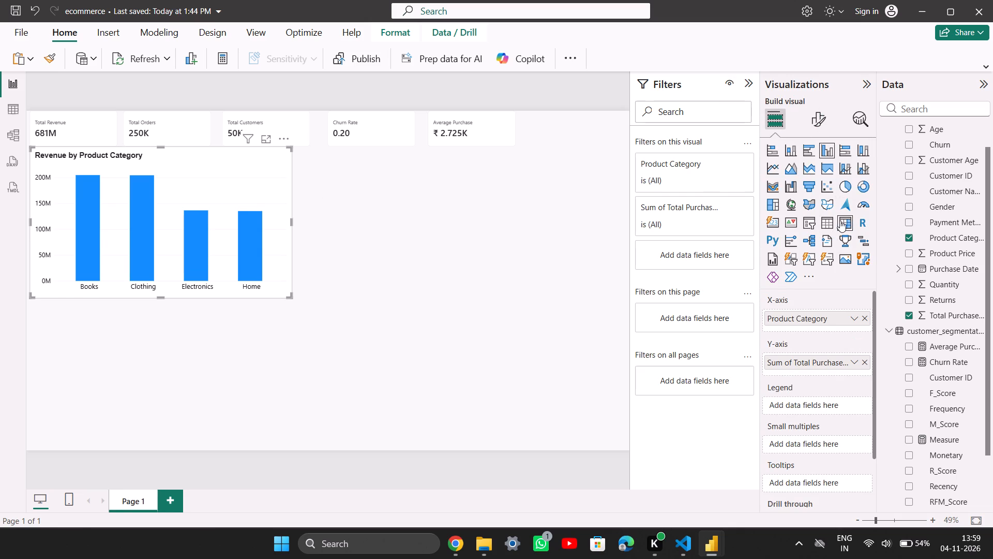
scroll(821, 323, "down", 6)
scroll(821, 349, "up", 1)
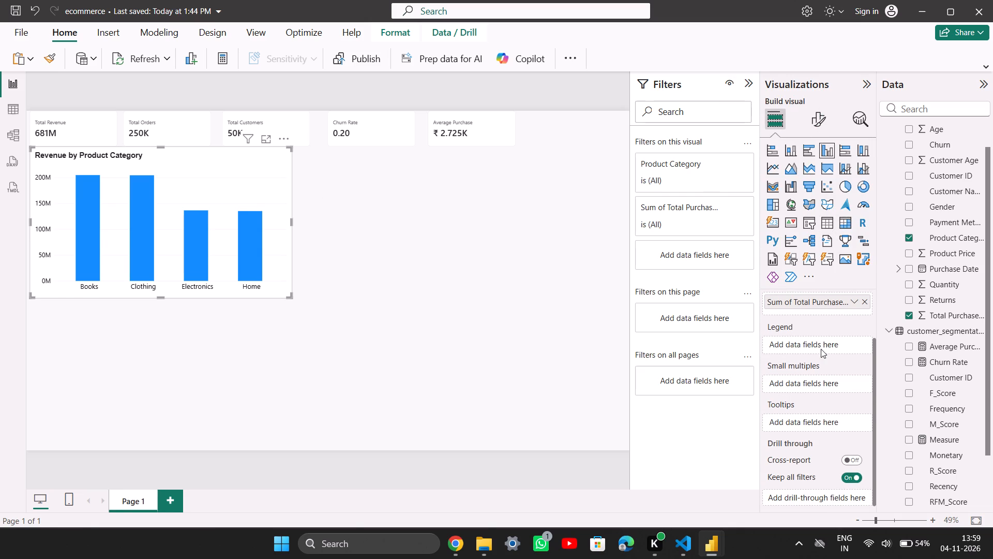
scroll(821, 349, "up", 2)
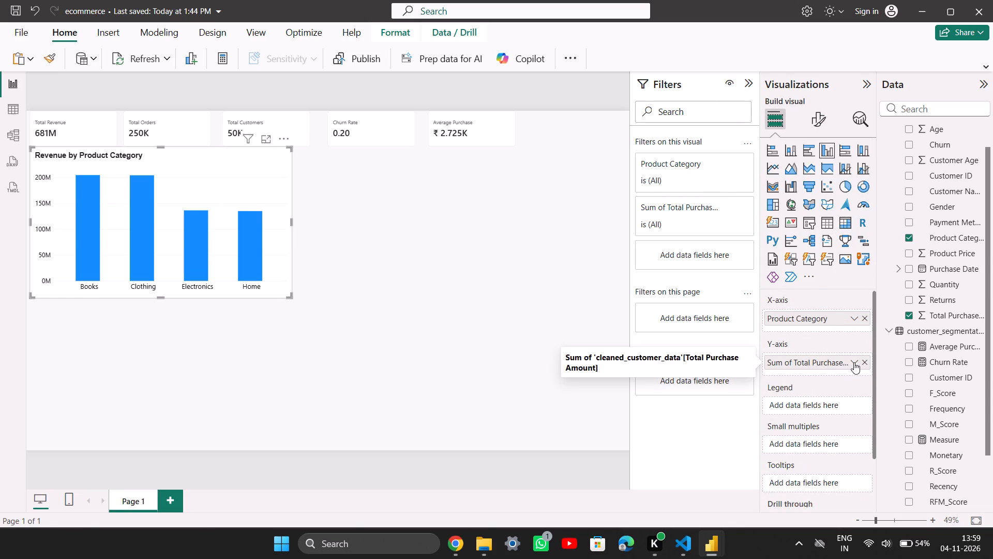
left_click(854, 362)
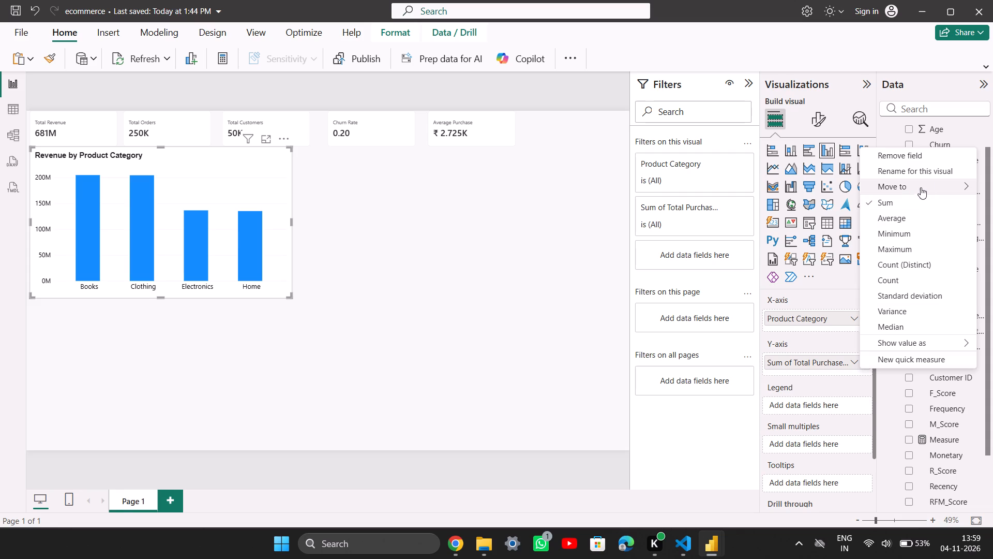
left_click(831, 323)
left_click(849, 316)
left_click(851, 316)
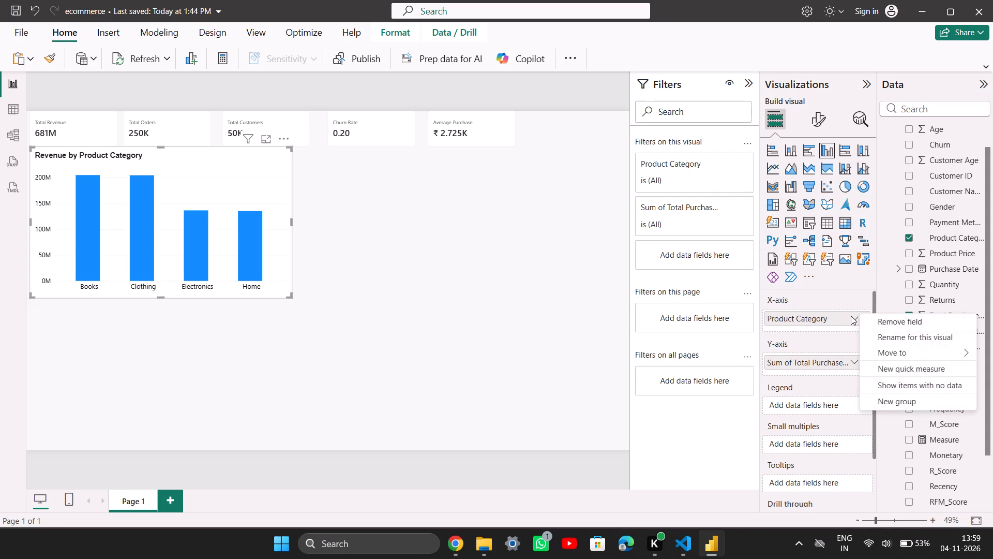
left_click(456, 298)
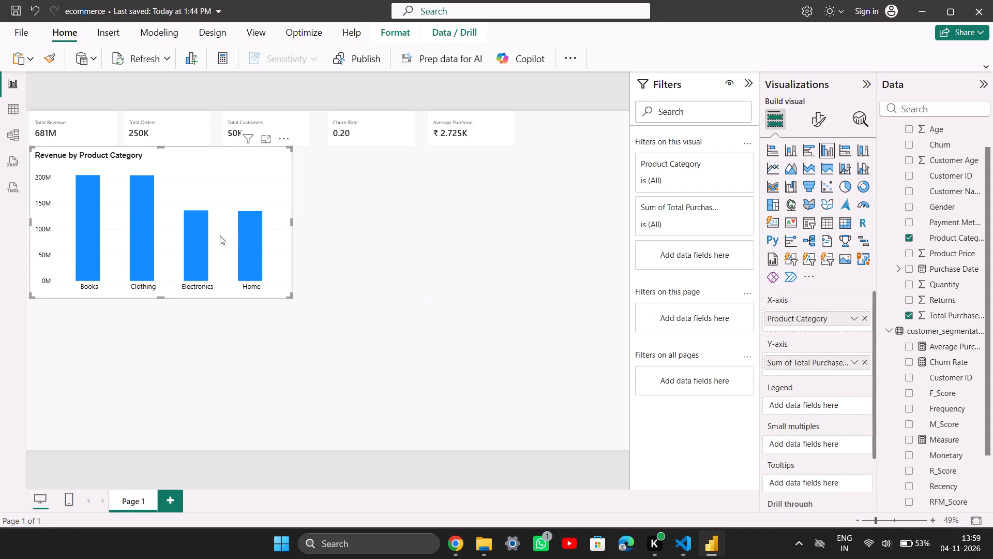
right_click(184, 191)
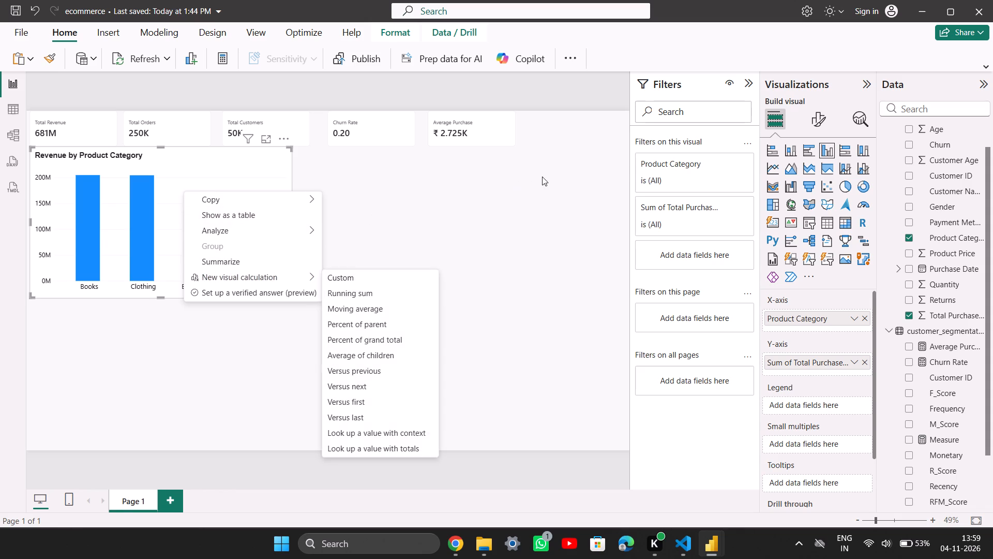
left_click(555, 178)
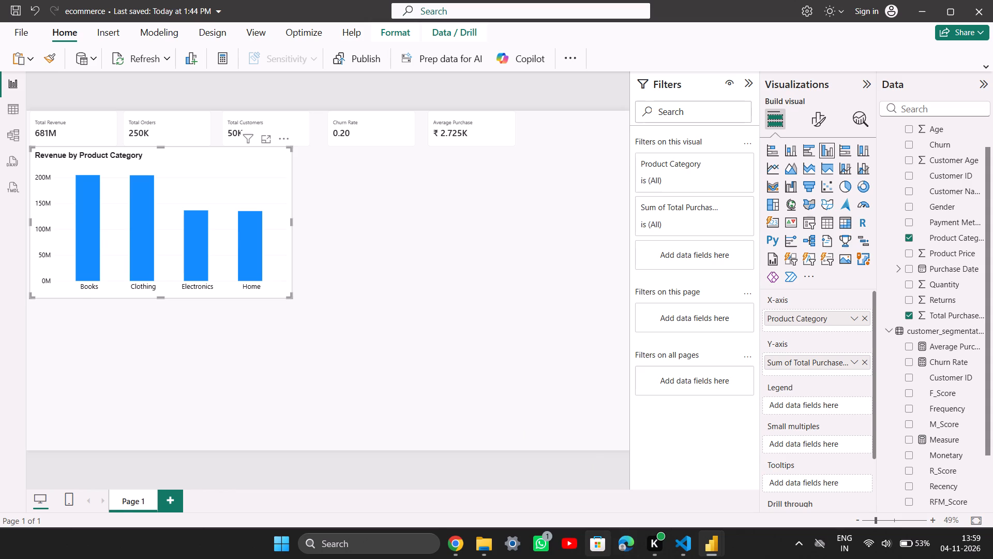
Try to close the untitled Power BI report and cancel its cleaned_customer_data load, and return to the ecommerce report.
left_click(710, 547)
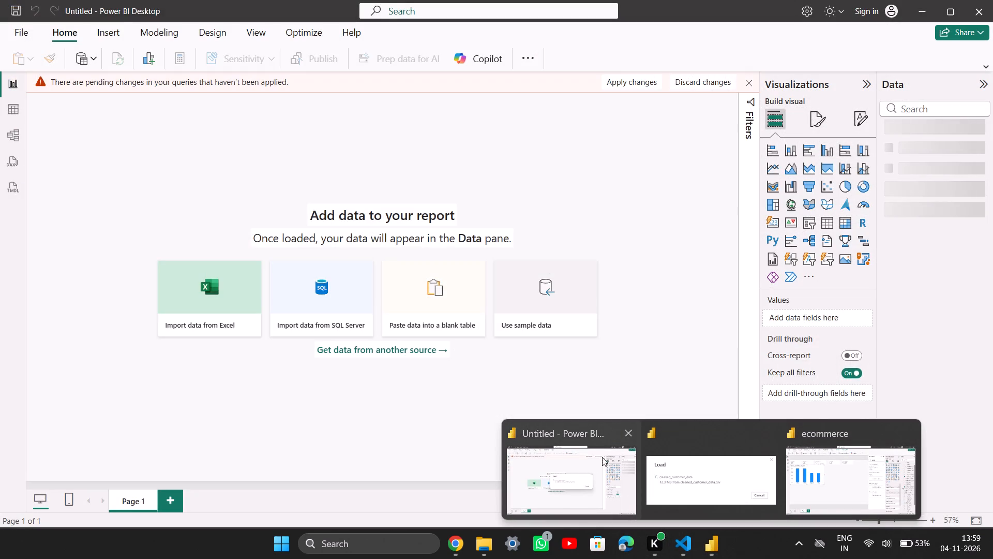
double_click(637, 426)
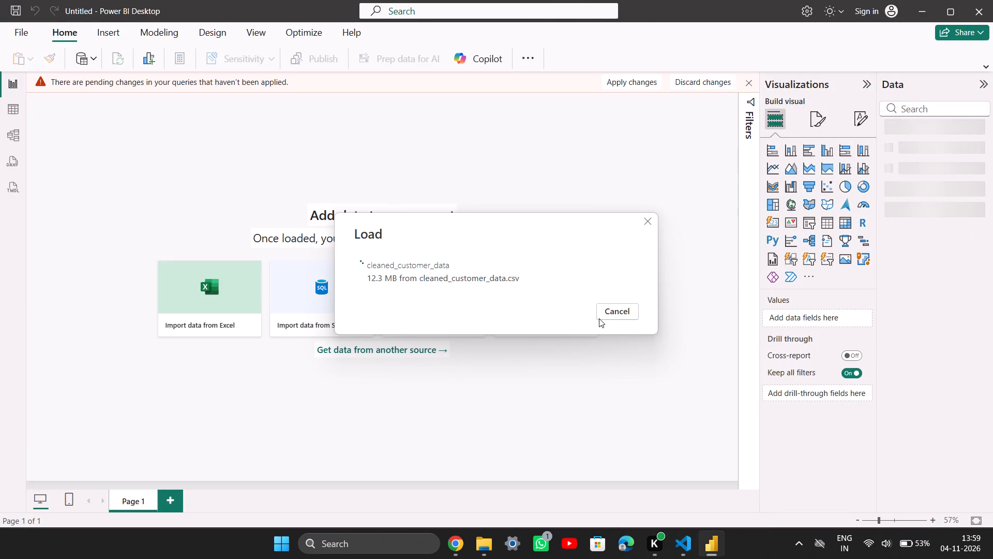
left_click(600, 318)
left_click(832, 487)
left_click(459, 541)
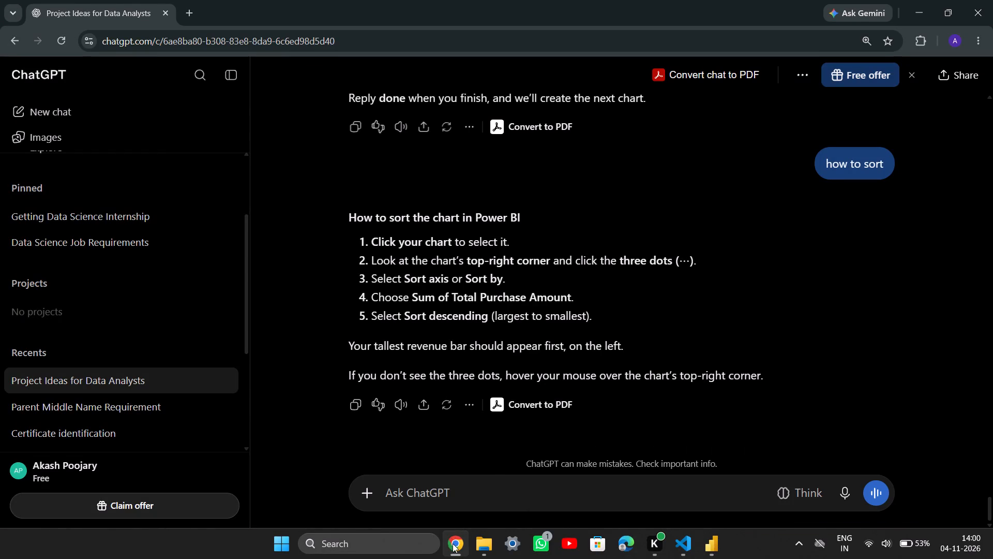
Switch to the ecommerce report in Power BI and select the Revenue by Product Category chart.
left_click(453, 543)
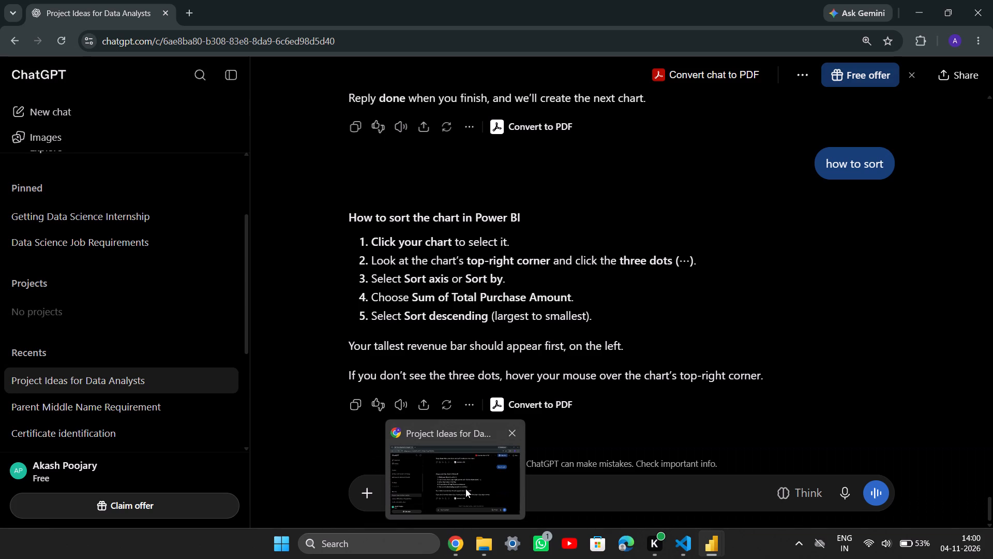
left_click(261, 190)
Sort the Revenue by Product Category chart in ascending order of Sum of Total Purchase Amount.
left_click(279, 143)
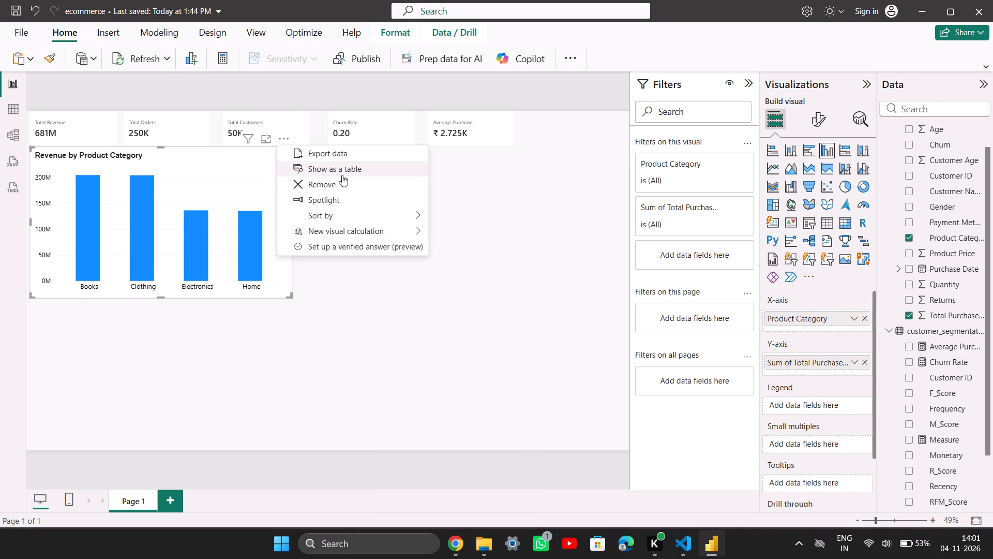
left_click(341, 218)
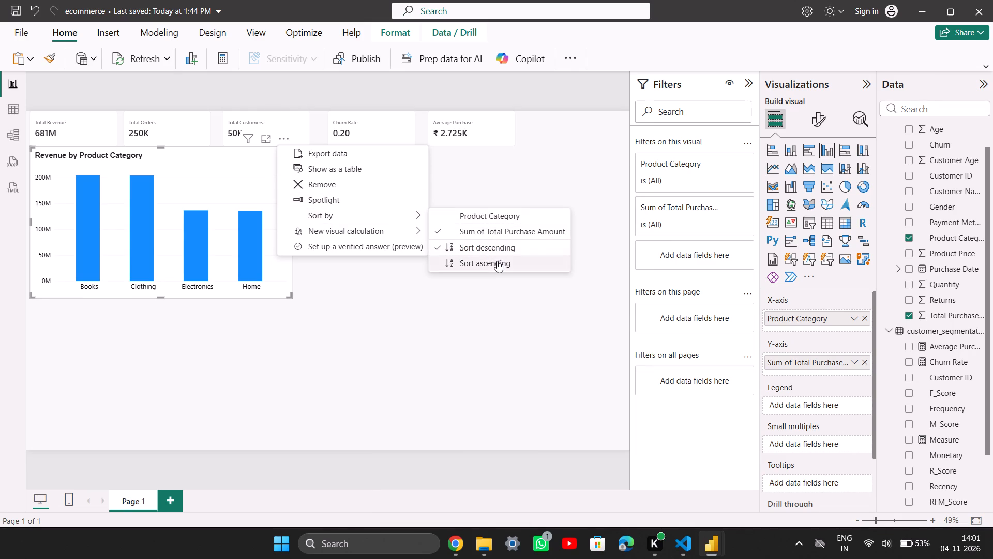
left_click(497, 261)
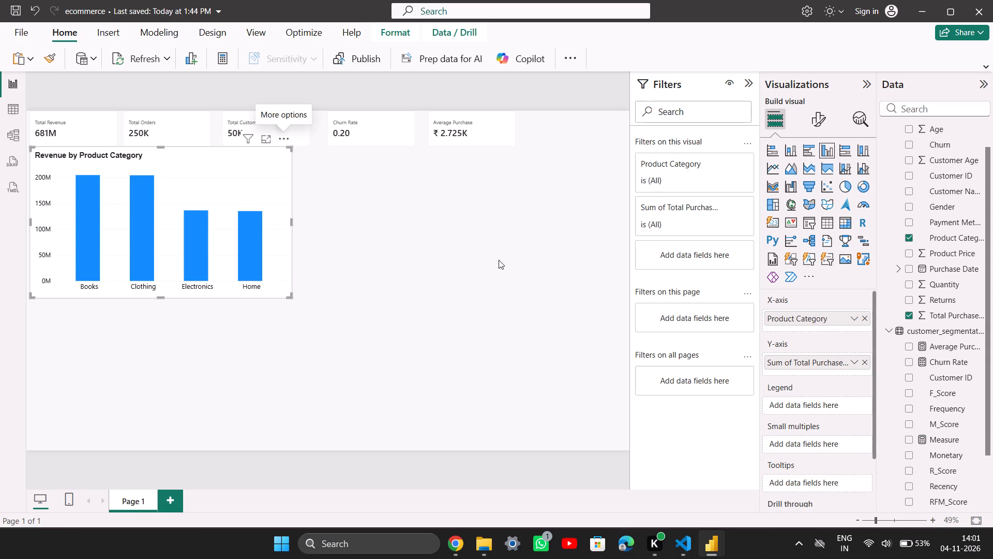
Sort the Revenue by Product Category chart in descending order of Sum of Total Purchase Amount.
left_click(285, 137)
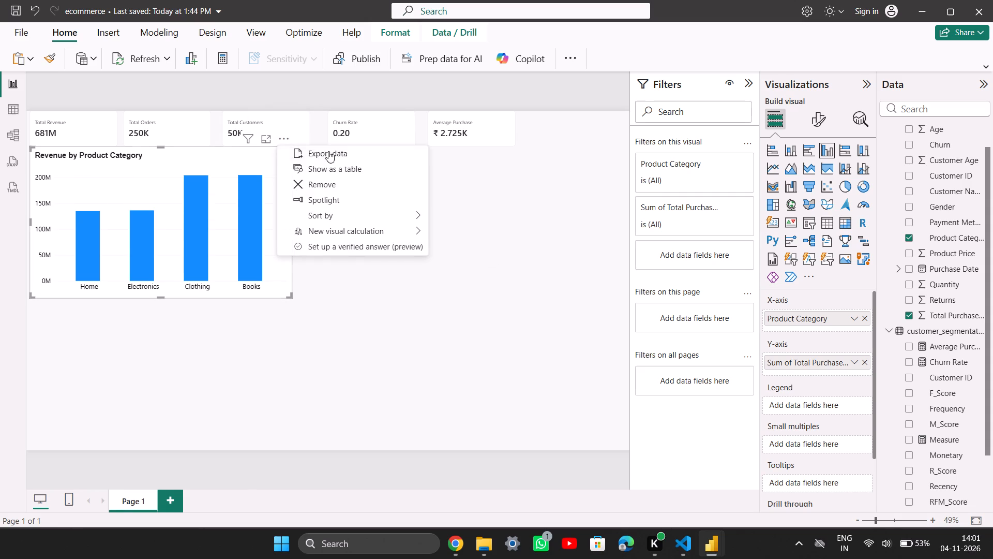
left_click(345, 215)
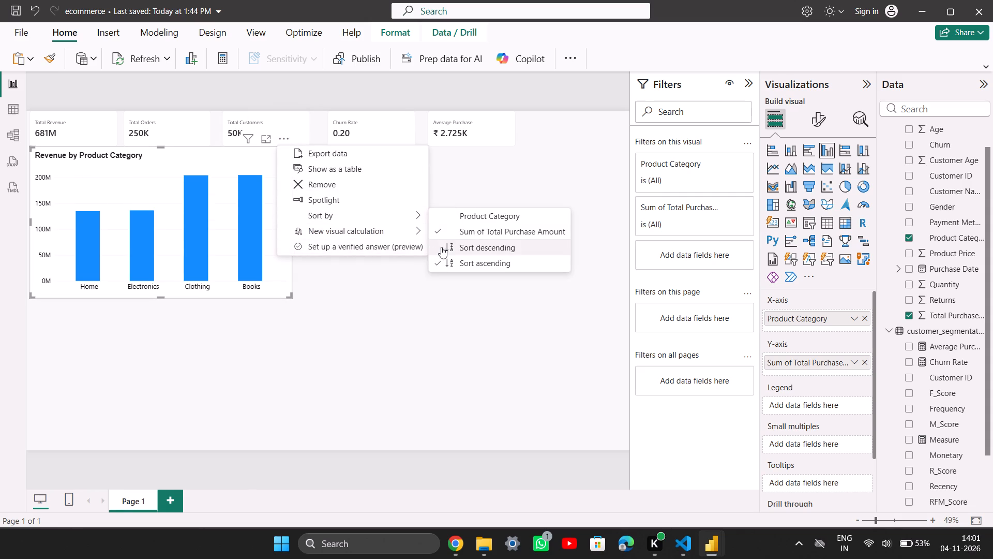
left_click(445, 247)
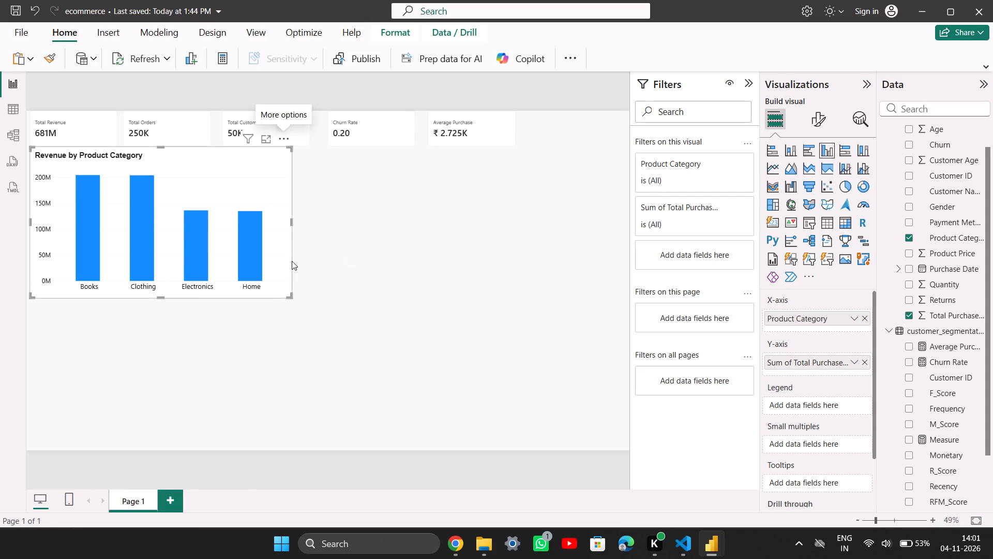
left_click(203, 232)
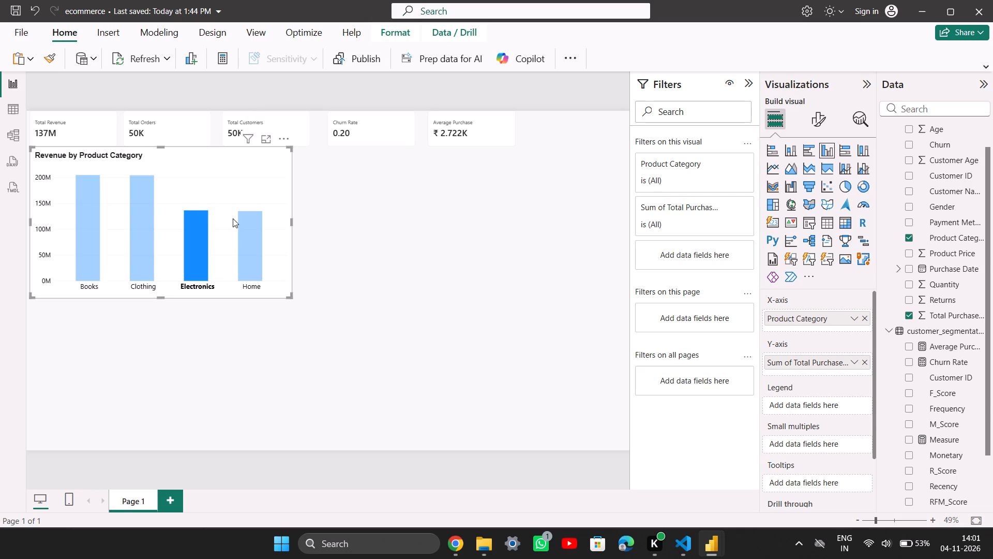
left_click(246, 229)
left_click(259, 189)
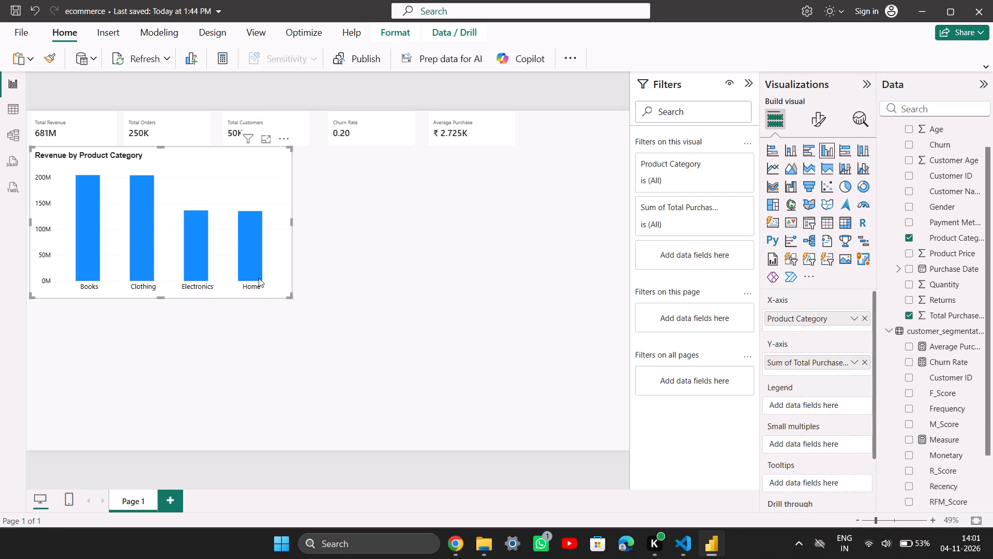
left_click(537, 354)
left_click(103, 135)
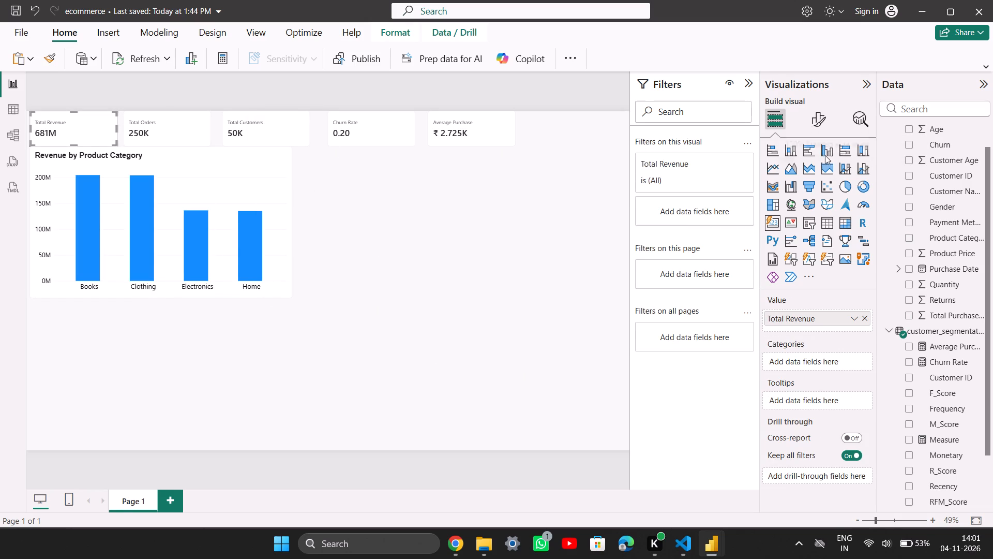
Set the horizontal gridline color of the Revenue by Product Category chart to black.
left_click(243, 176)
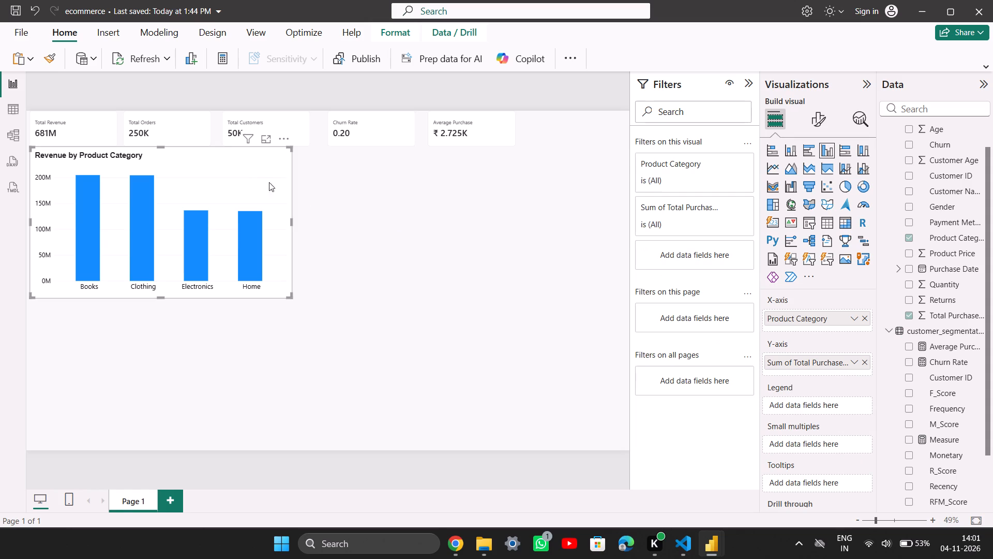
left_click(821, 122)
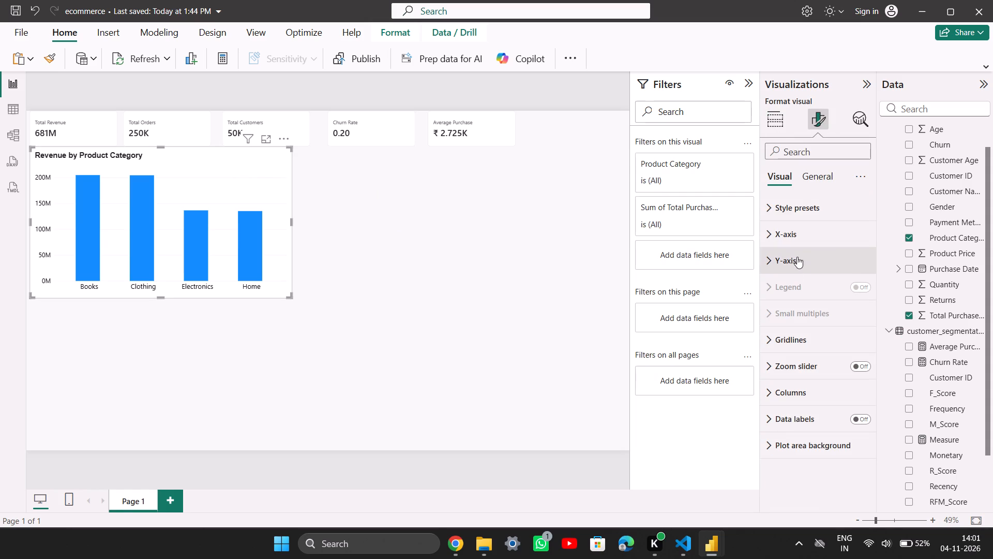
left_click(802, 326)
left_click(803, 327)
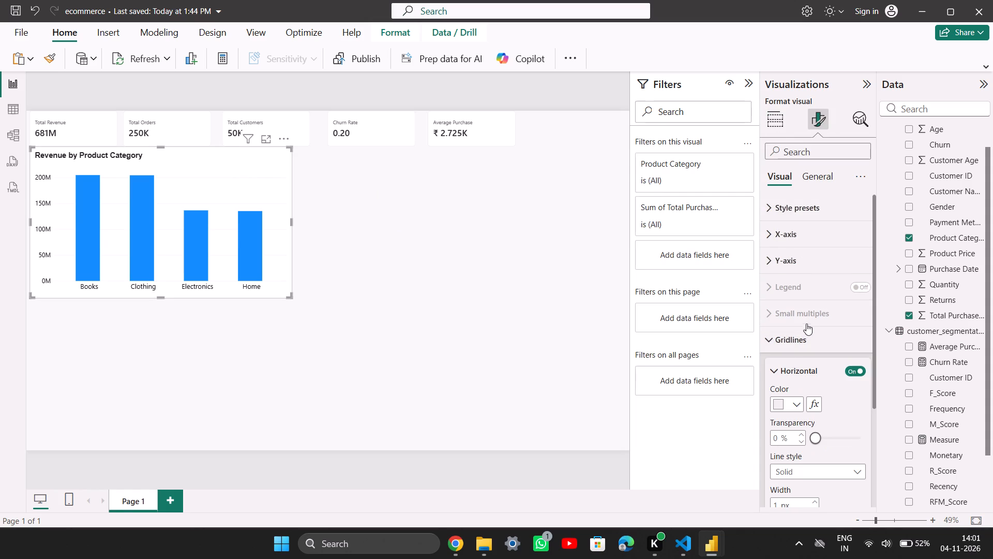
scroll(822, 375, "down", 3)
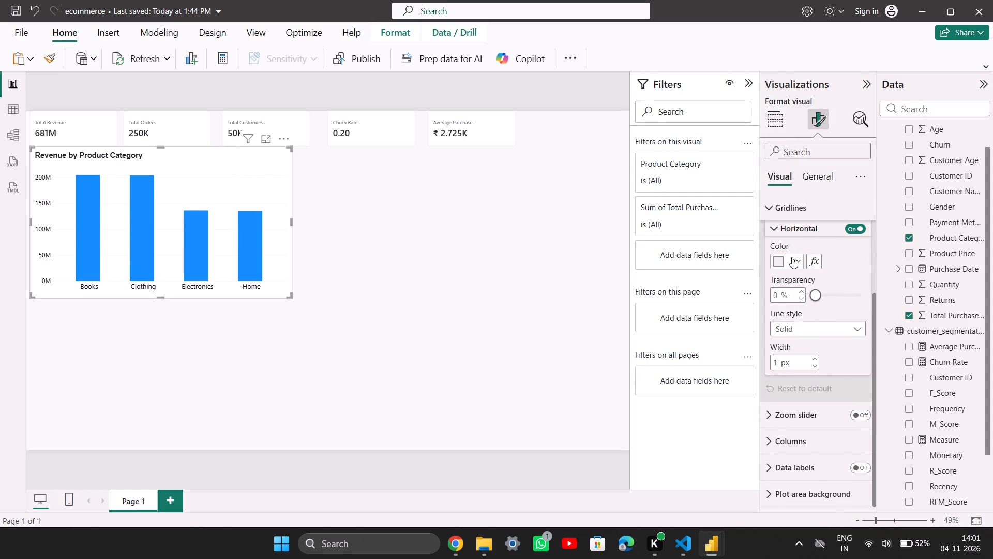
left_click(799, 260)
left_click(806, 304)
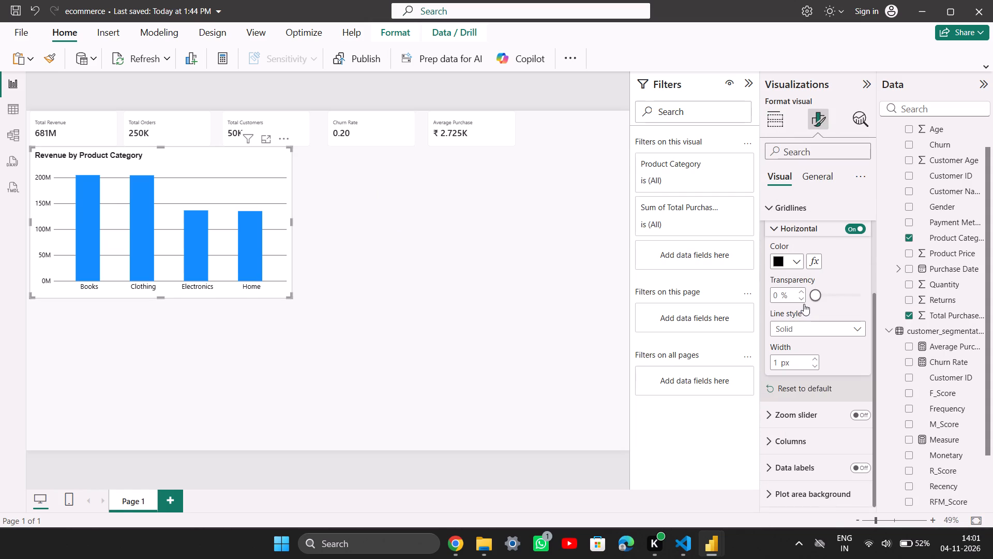
Set the chart's horizontal gridline color to the lightest grey theme shade.
left_click(800, 259)
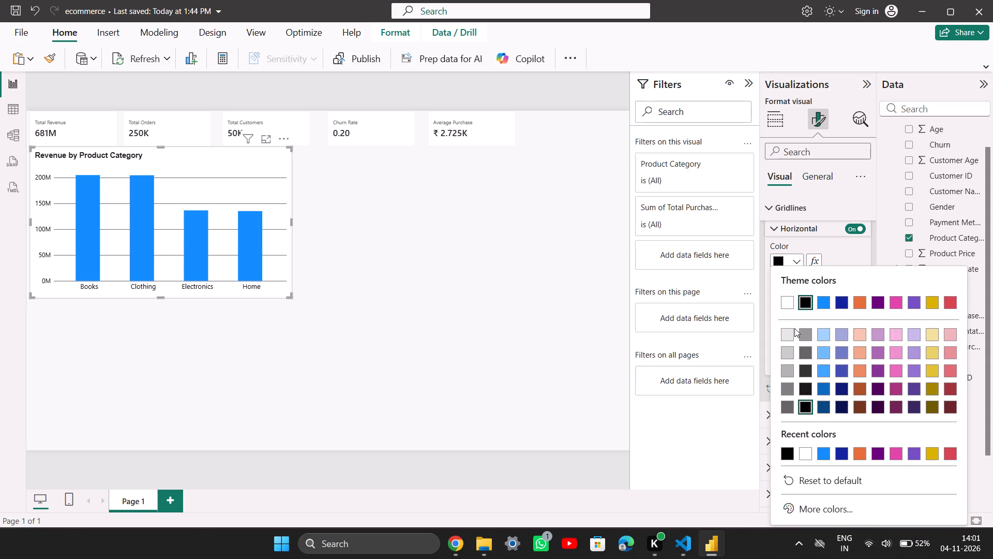
left_click(798, 332)
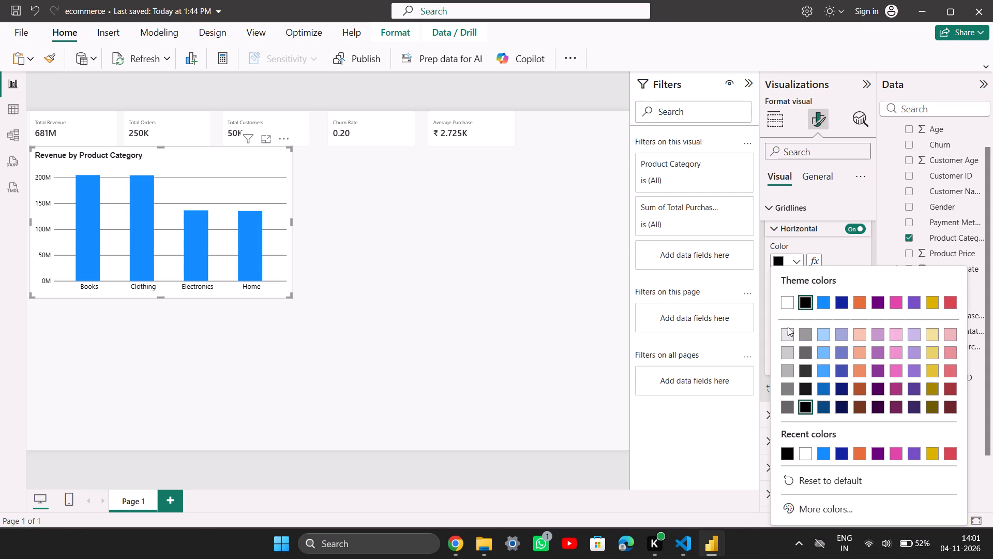
left_click(785, 331)
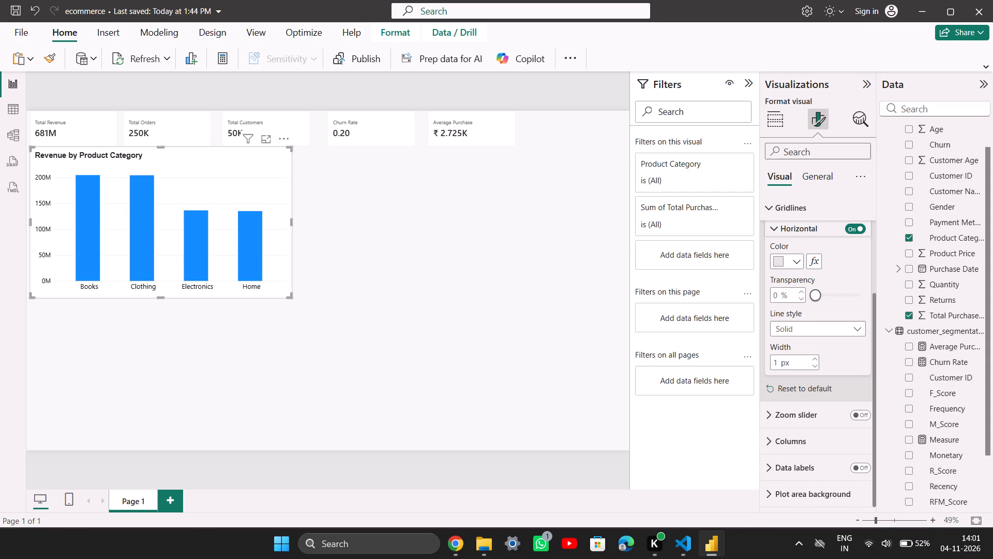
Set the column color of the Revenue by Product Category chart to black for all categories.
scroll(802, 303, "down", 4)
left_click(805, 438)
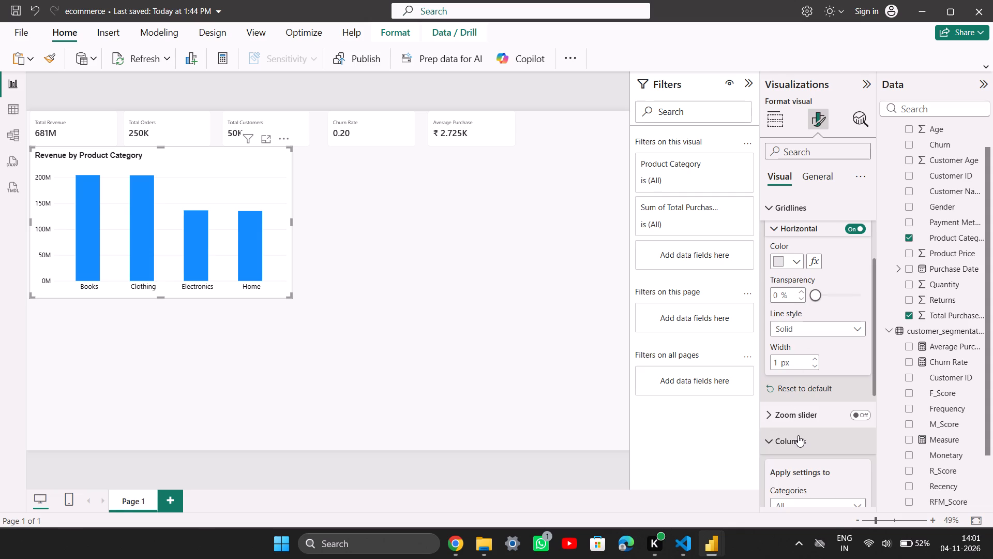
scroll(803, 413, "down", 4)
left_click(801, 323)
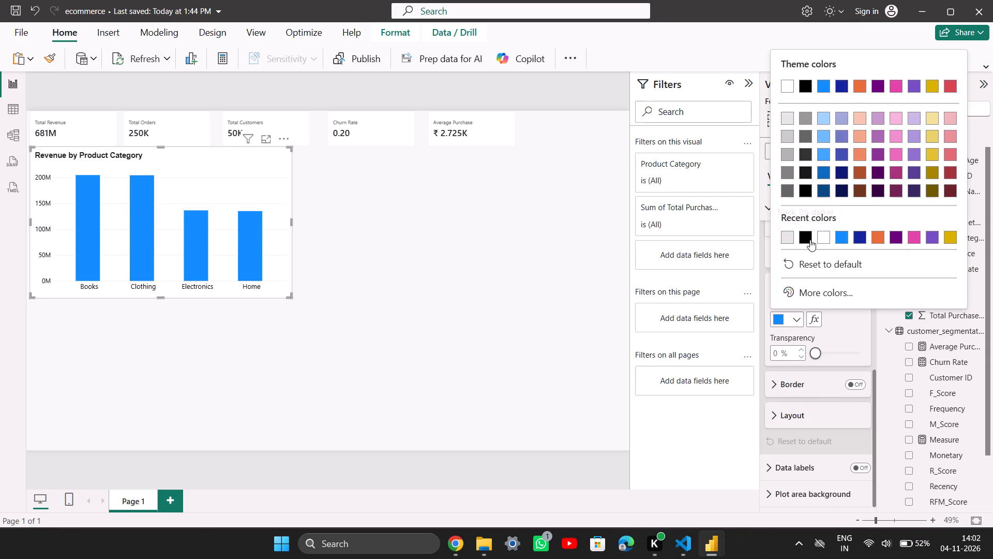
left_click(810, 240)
Set the column color of the chart to bright blue for all categories.
left_click(794, 320)
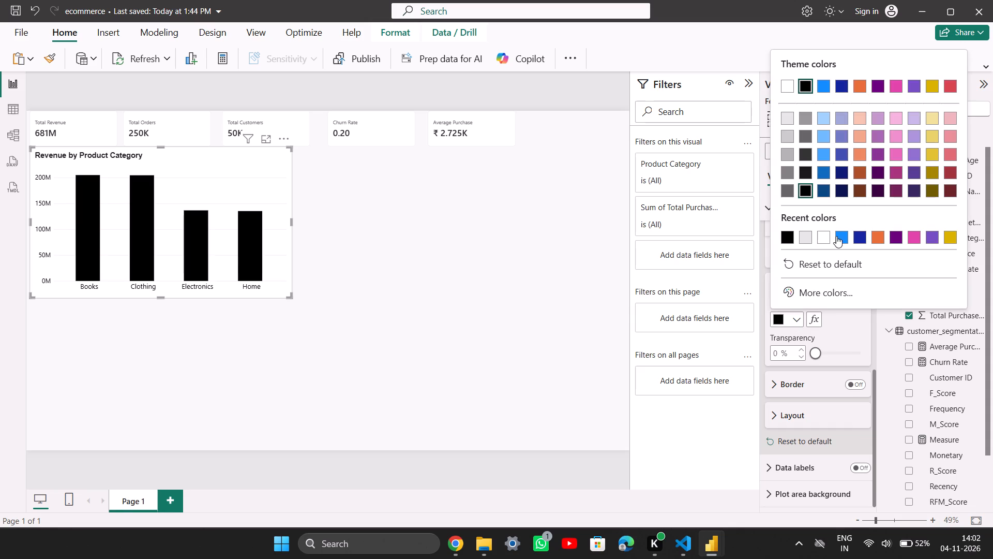
left_click(837, 236)
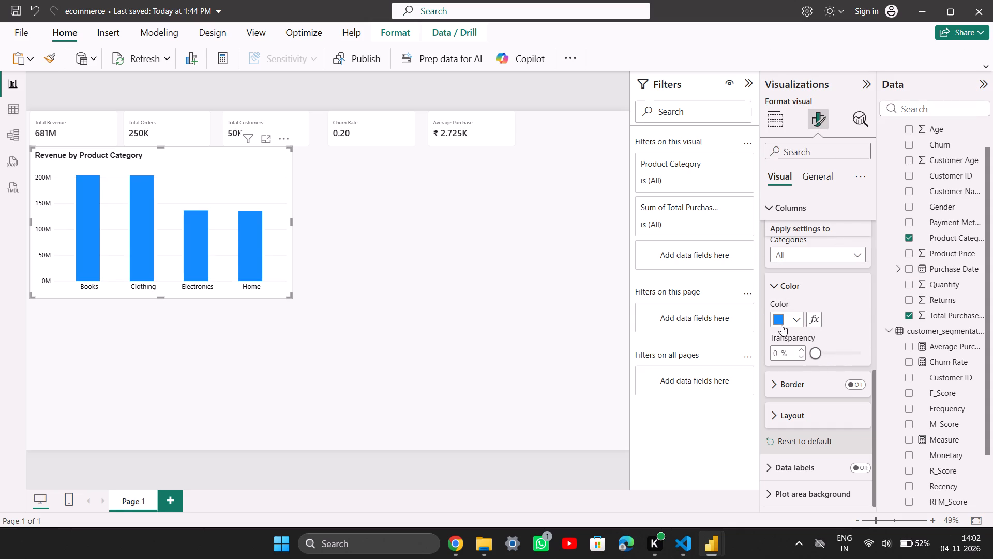
Turn on the column border in the Revenue by Product Category chart, set its color to black and deselect the chart.
left_click(799, 289)
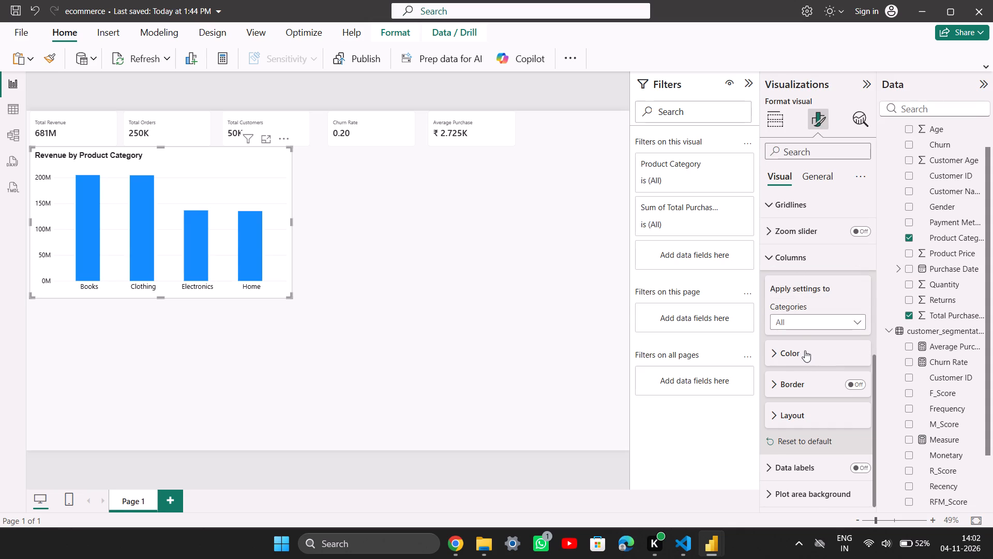
left_click(805, 350)
scroll(804, 349, "down", 3)
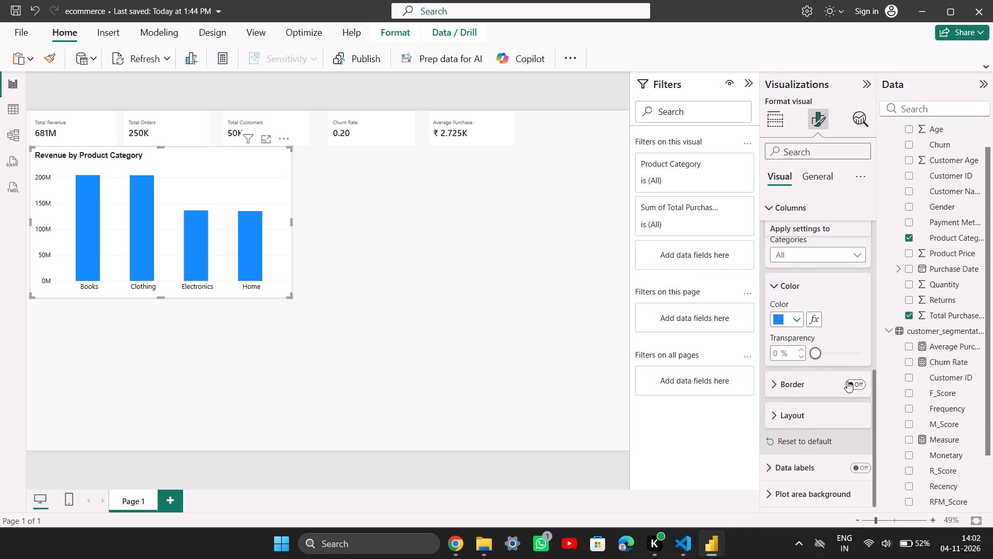
left_click(849, 381)
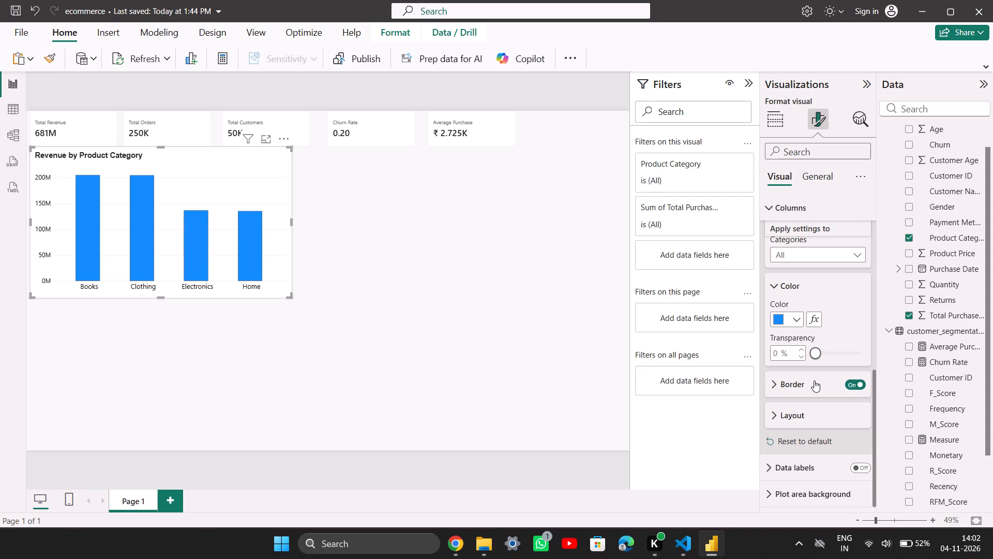
left_click(807, 383)
scroll(804, 384, "down", 4)
left_click(796, 315)
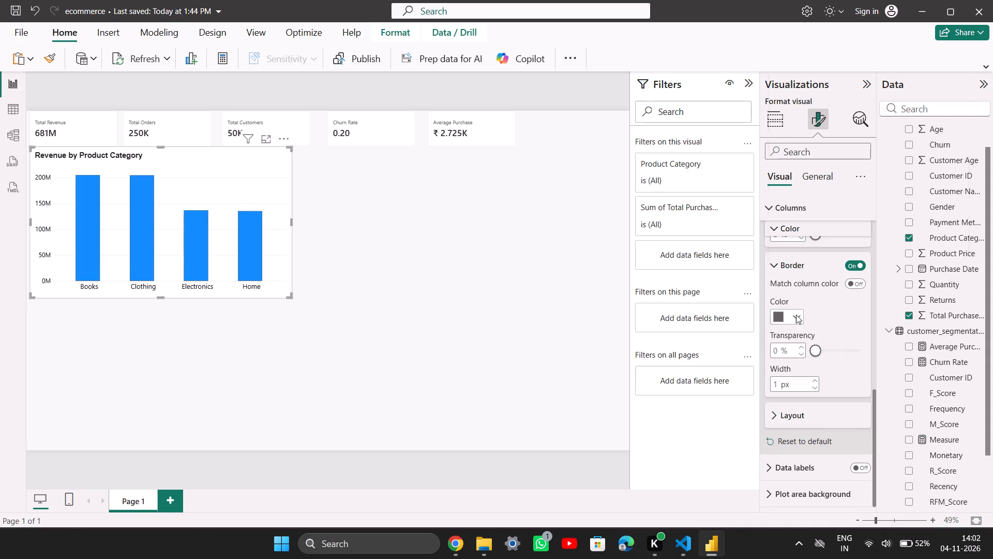
left_click(807, 238)
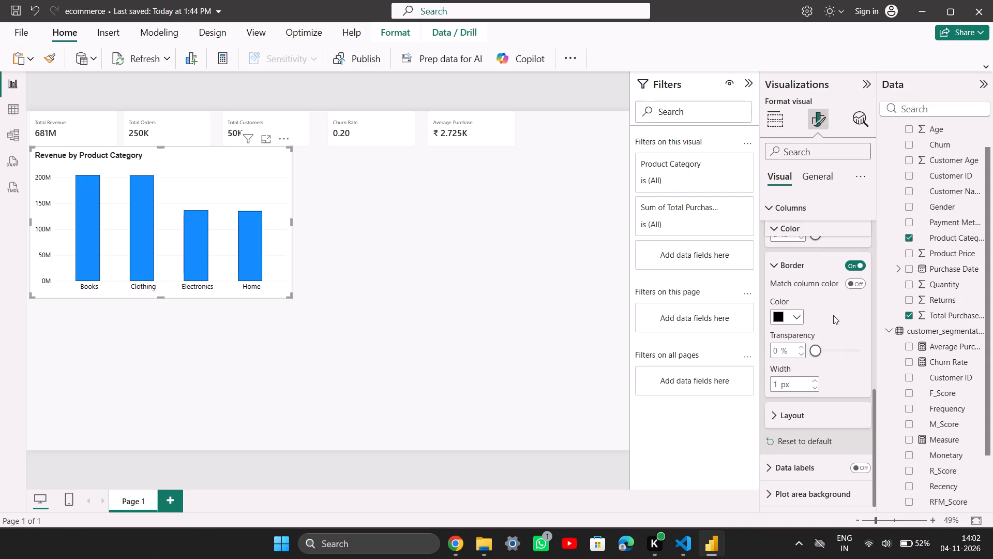
left_click(840, 322)
left_click(583, 286)
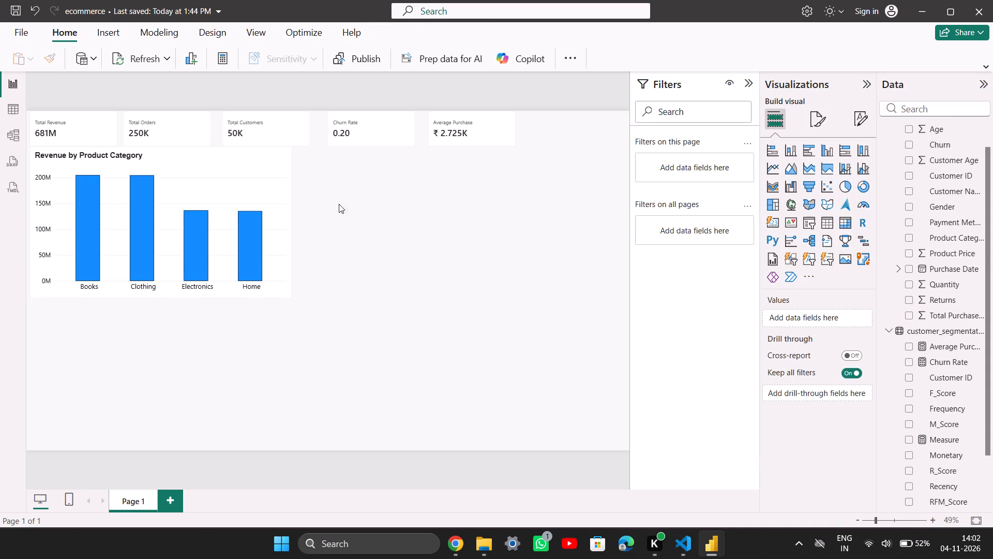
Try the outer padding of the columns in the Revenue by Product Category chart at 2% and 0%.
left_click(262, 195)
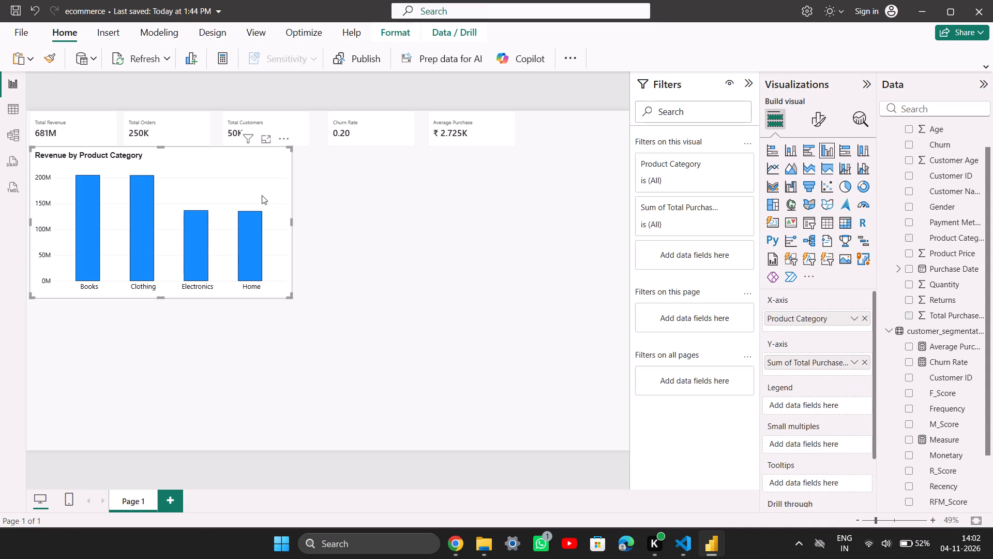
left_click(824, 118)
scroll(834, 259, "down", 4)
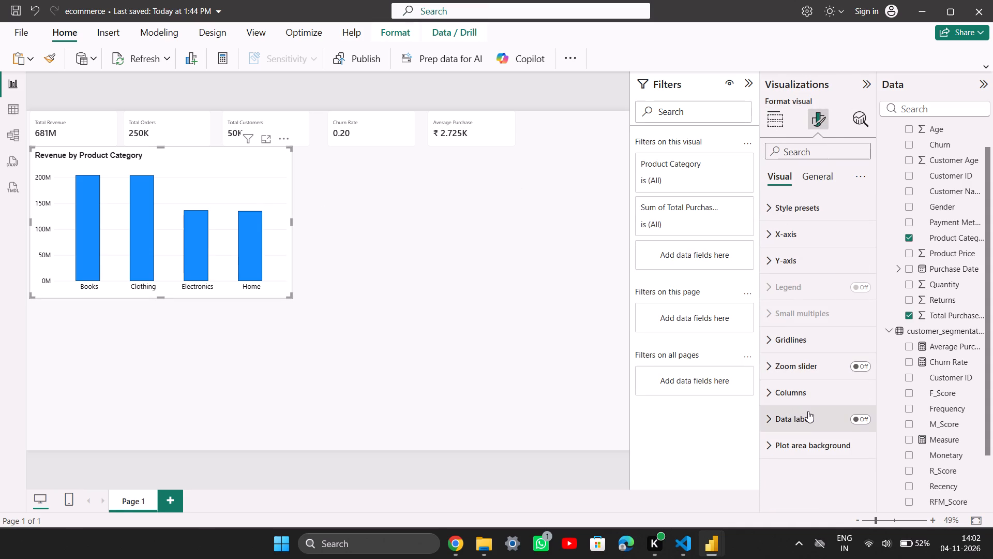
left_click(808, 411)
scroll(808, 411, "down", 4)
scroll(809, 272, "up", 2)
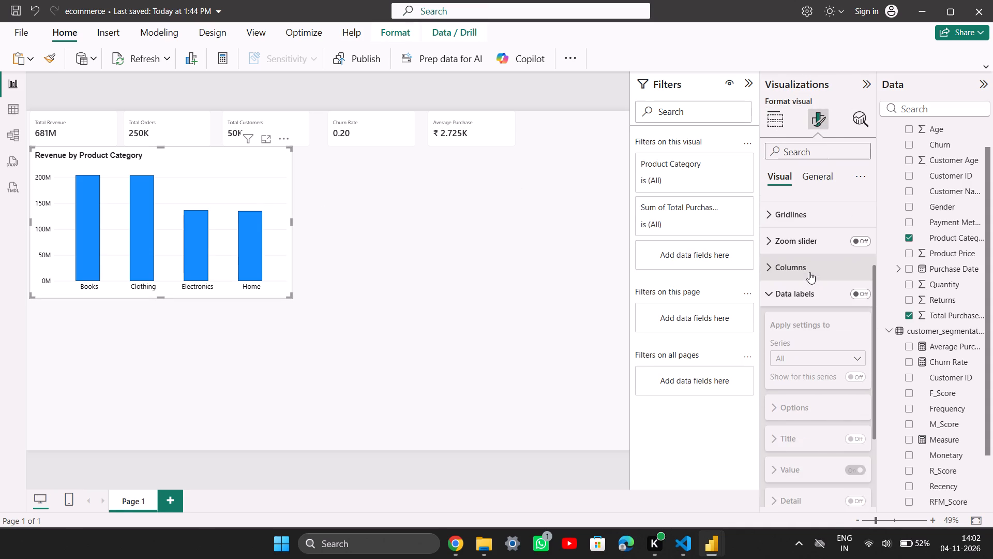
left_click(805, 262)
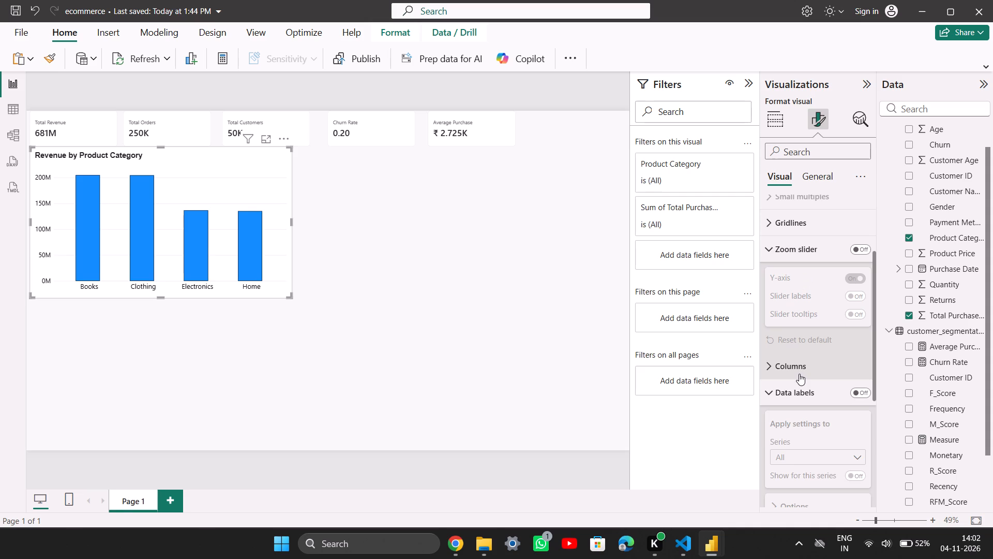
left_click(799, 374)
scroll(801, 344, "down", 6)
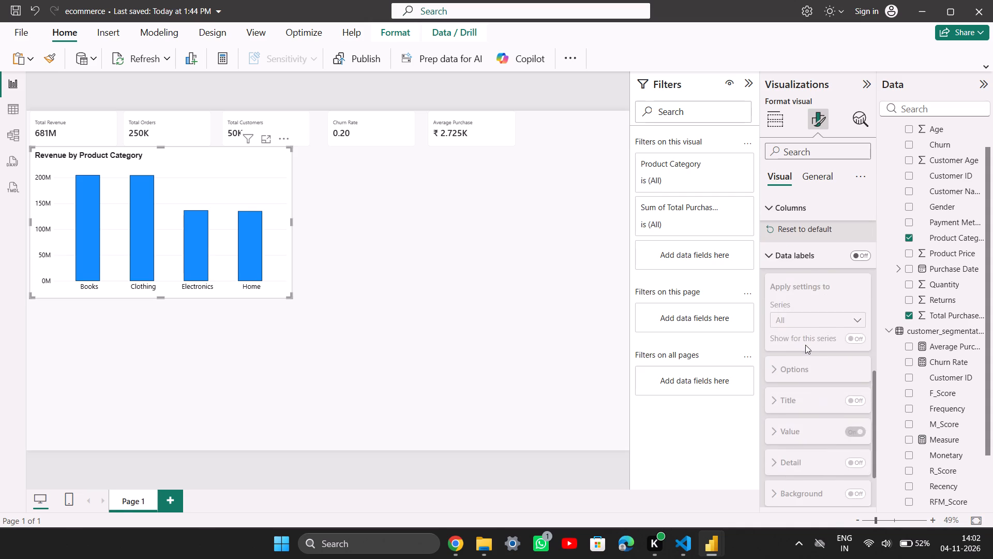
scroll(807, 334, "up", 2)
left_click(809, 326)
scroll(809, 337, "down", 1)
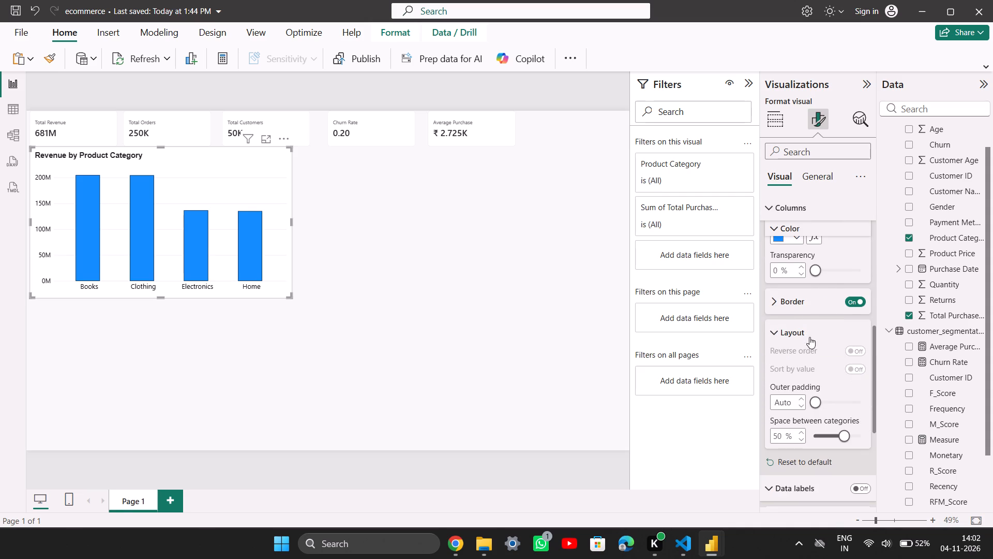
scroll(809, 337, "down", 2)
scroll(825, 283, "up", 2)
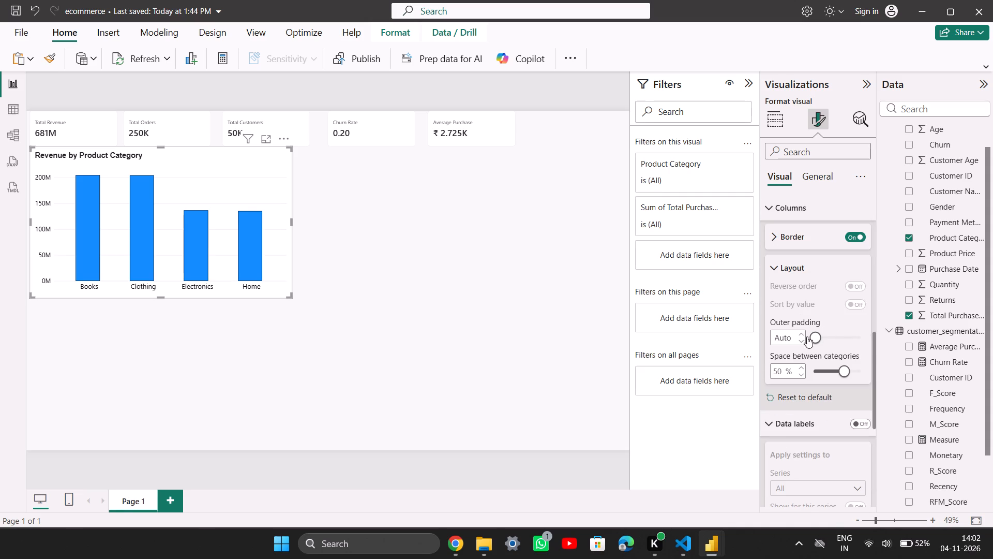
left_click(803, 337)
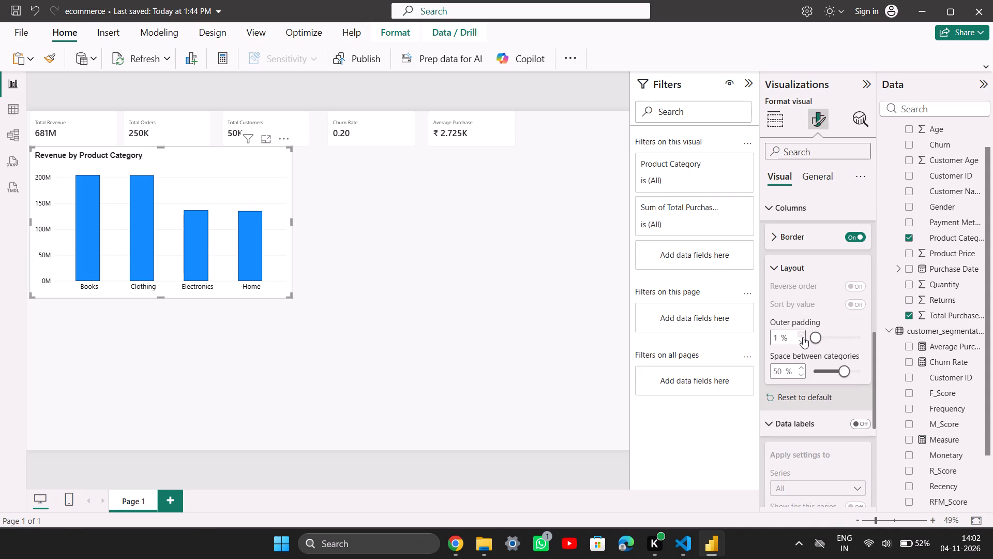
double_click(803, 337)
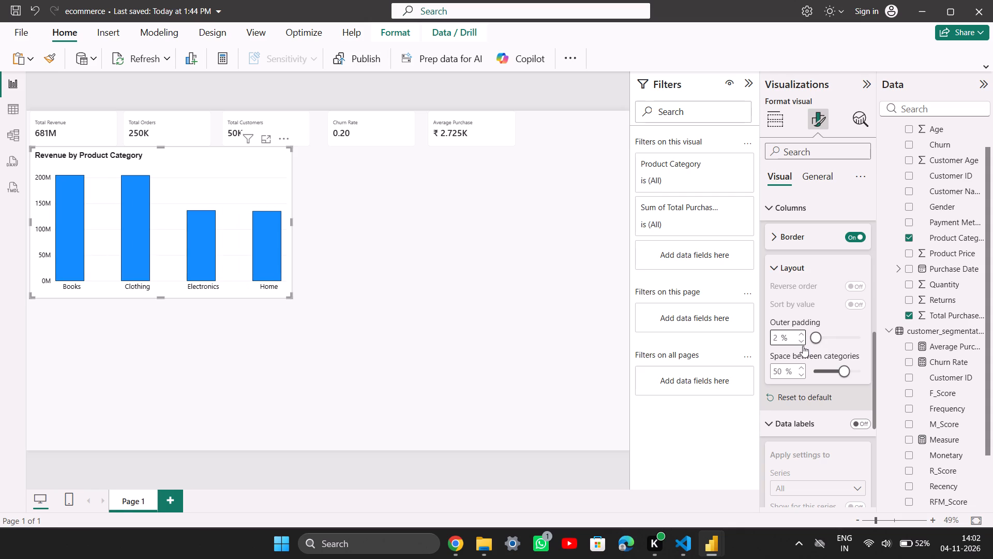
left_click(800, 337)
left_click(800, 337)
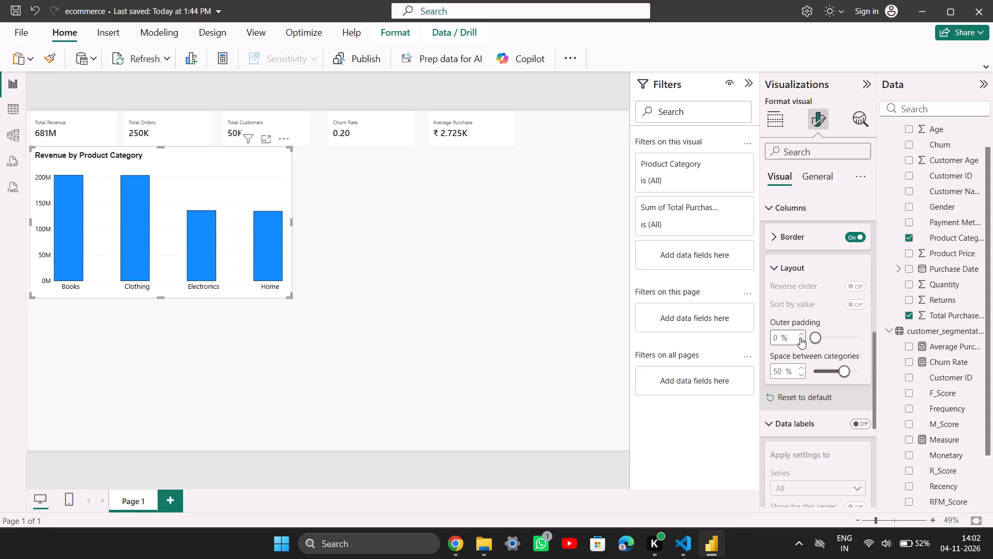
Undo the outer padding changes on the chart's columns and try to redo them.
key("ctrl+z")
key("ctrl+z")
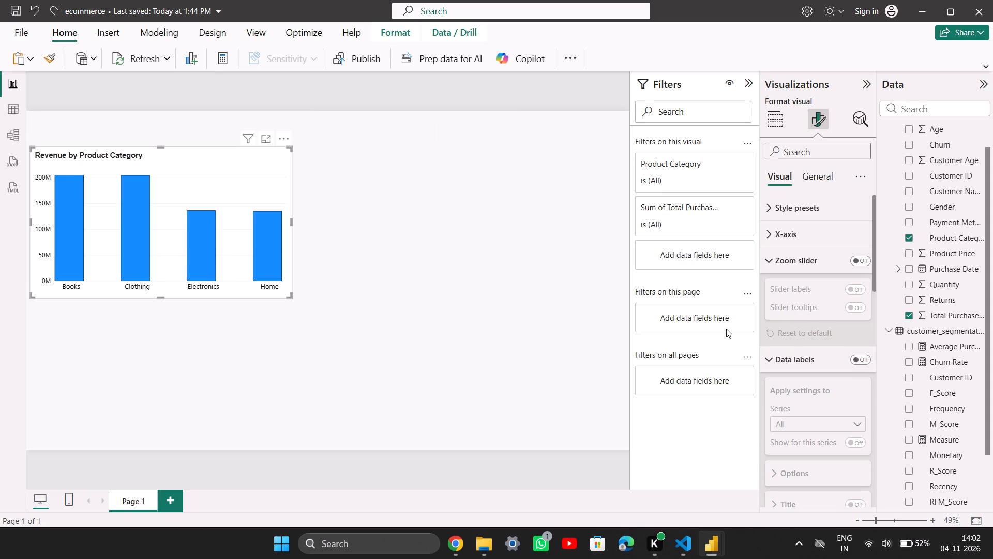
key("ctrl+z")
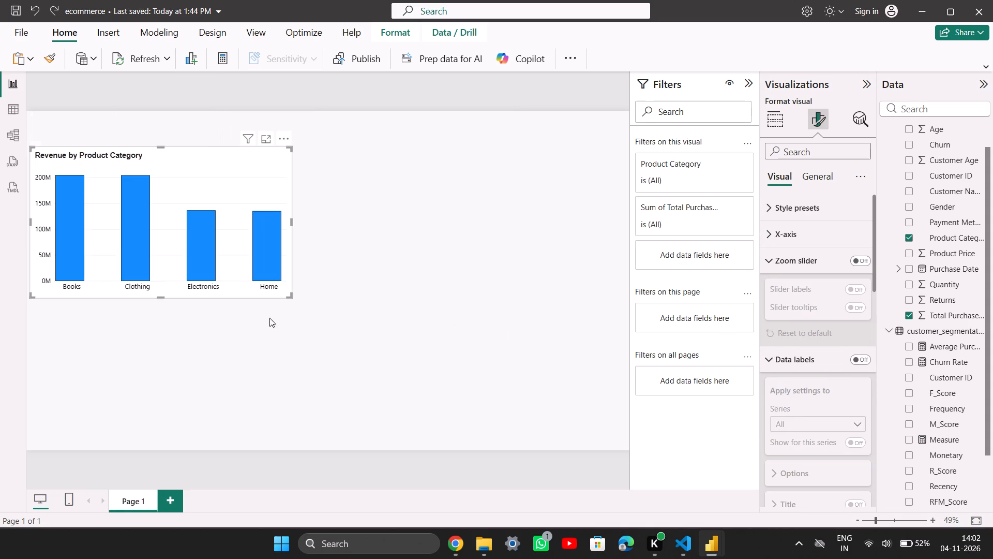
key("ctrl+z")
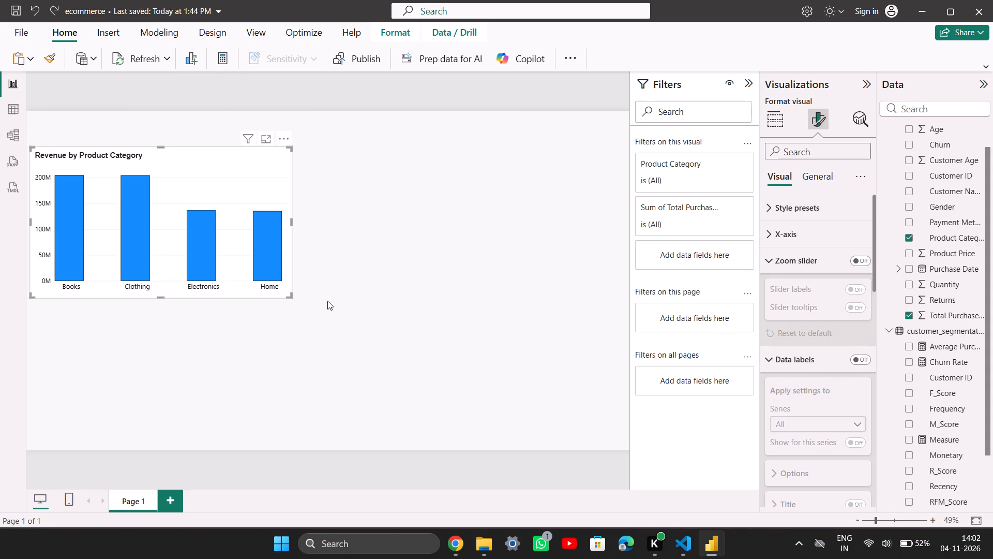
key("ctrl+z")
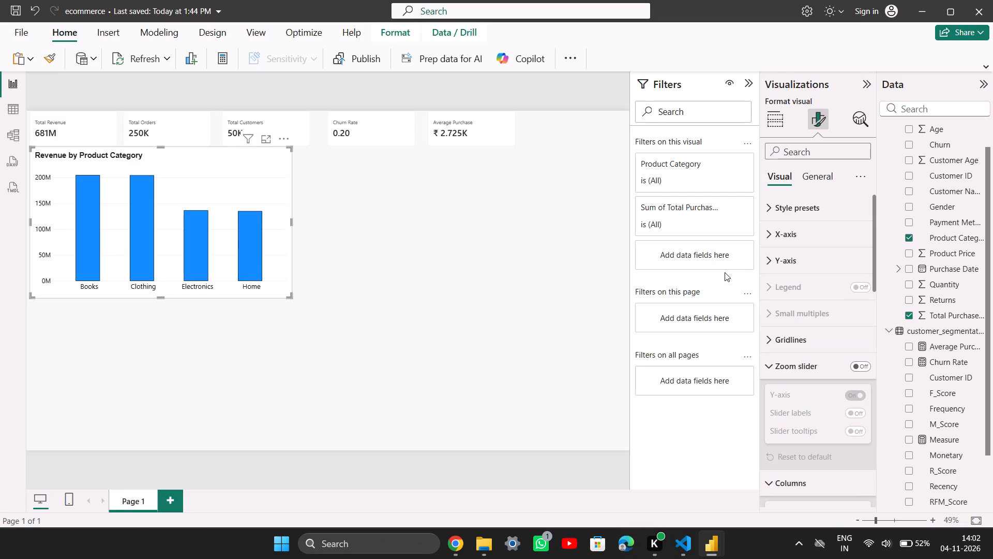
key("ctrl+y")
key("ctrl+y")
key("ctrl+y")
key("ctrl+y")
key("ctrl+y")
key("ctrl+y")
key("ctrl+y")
Move the Revenue by Product Category chart slightly down, against the page's left edge, leaving a gap below the KPI cards.
left_click(196, 166)
left_click_drag(195, 166, 236, 197)
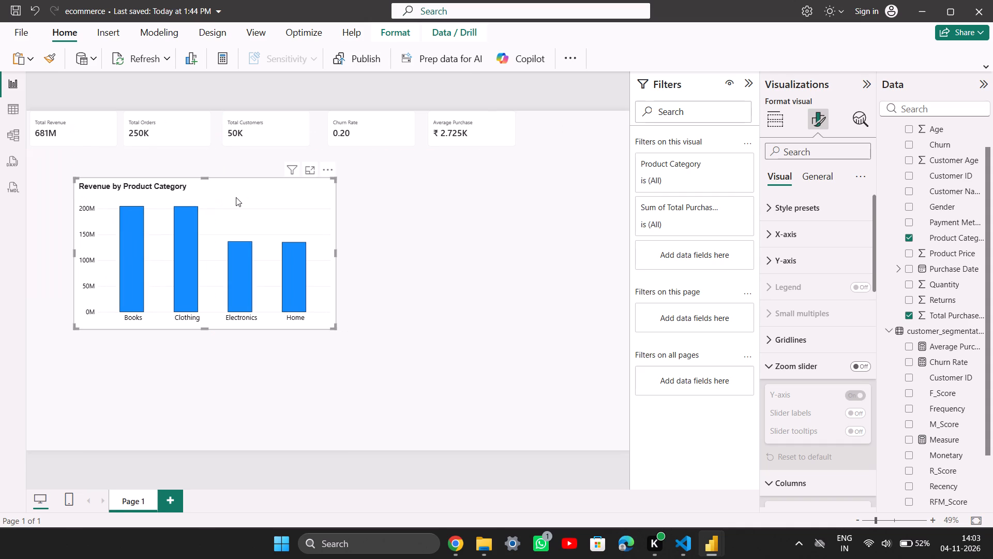
left_click_drag(229, 191, 163, 170)
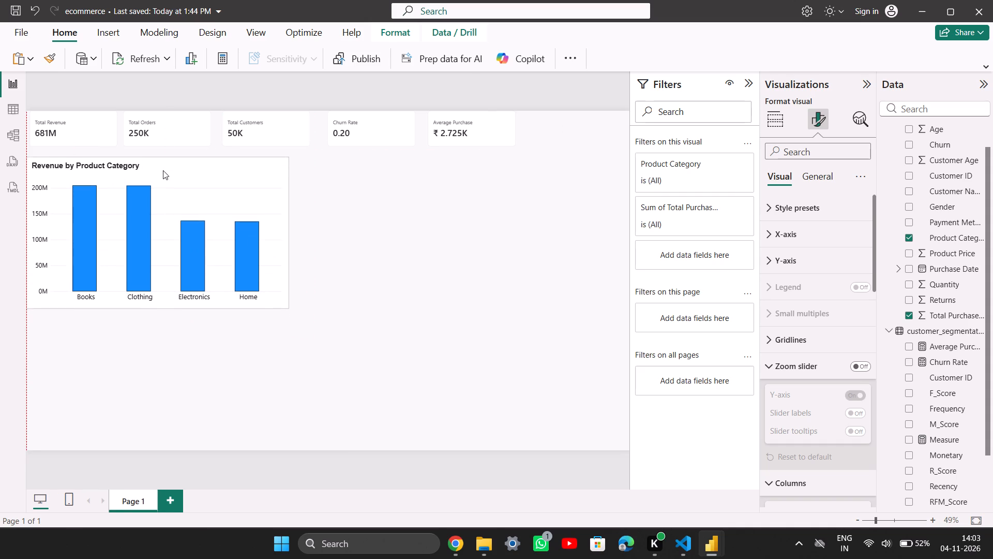
left_click_drag(163, 170, 163, 170)
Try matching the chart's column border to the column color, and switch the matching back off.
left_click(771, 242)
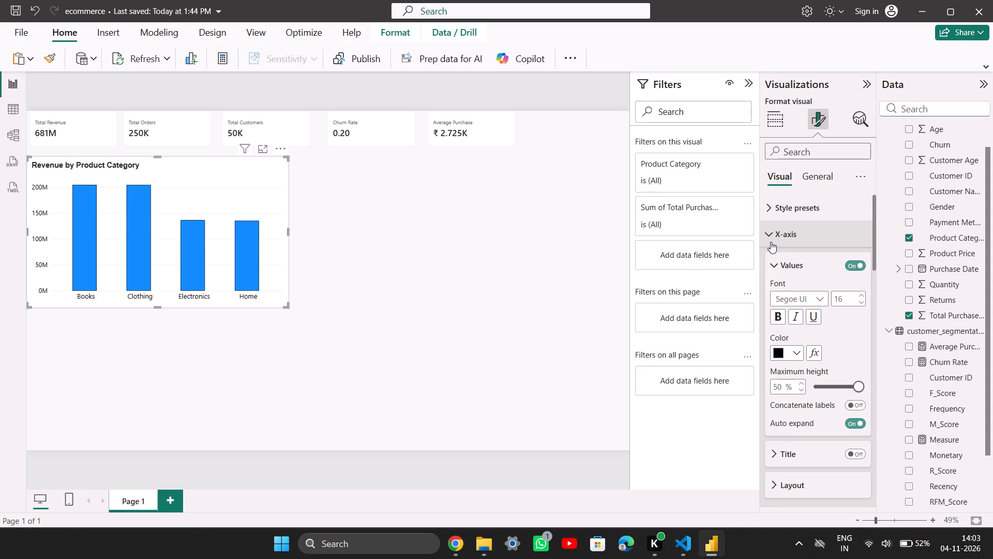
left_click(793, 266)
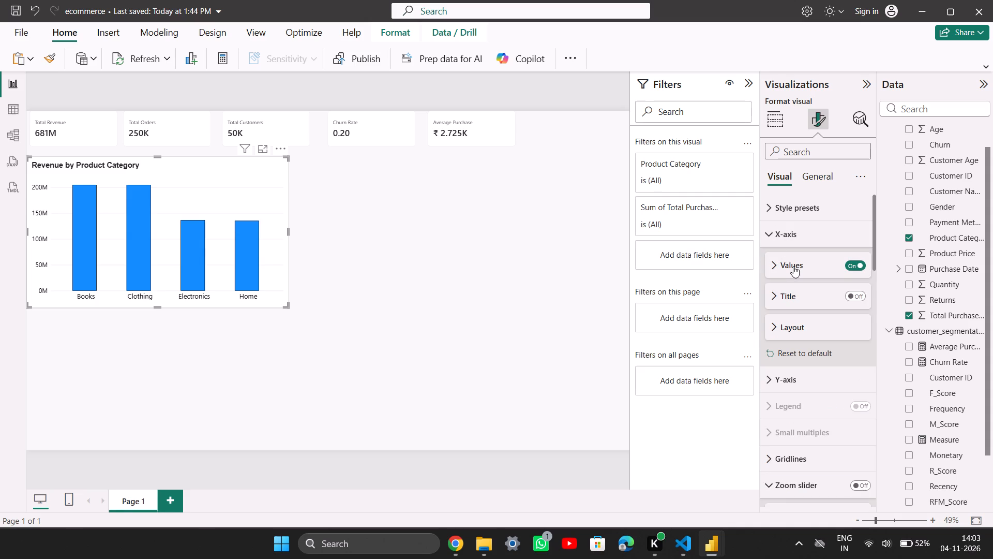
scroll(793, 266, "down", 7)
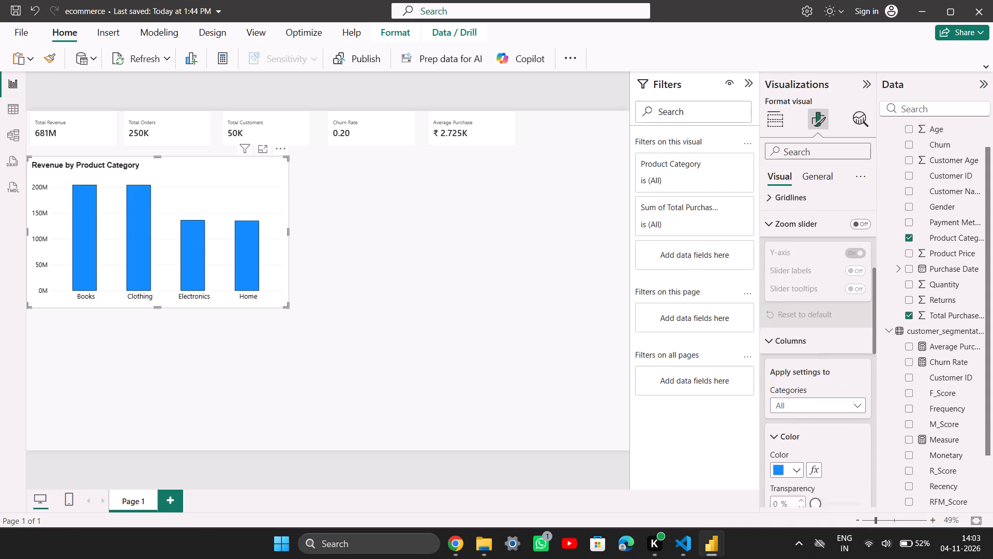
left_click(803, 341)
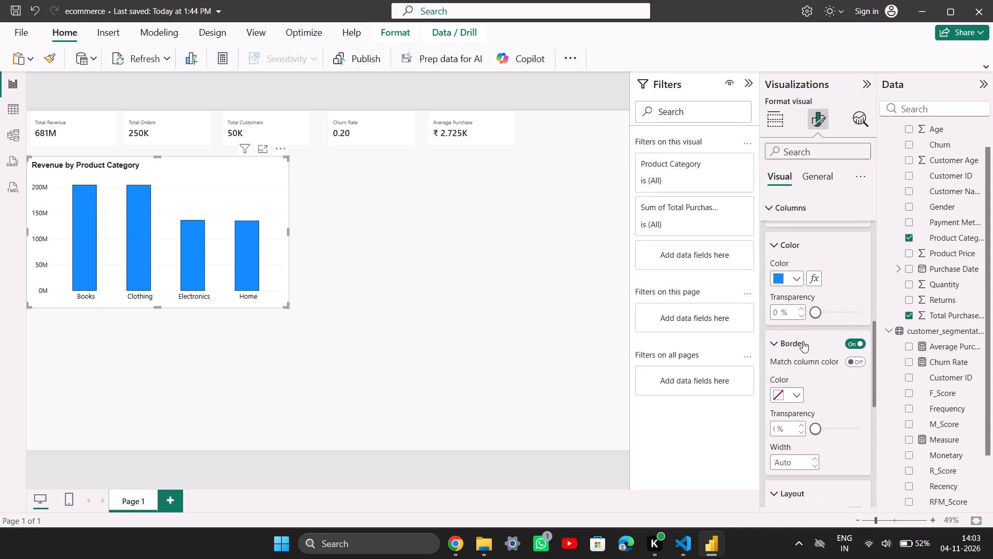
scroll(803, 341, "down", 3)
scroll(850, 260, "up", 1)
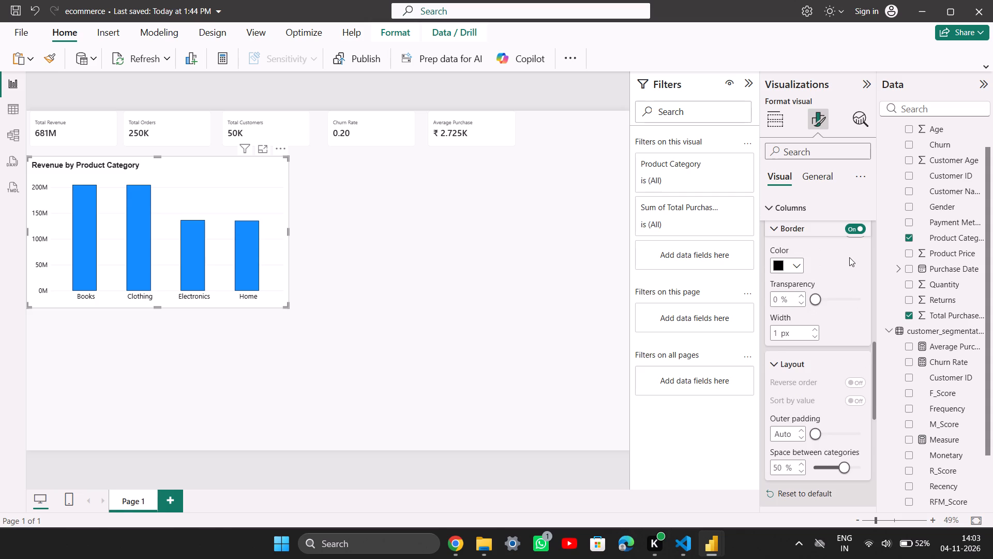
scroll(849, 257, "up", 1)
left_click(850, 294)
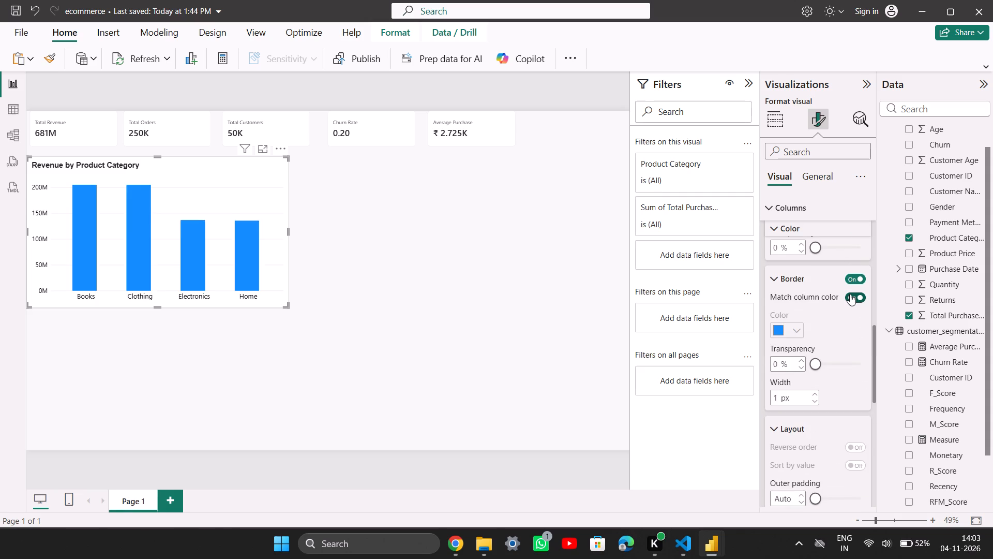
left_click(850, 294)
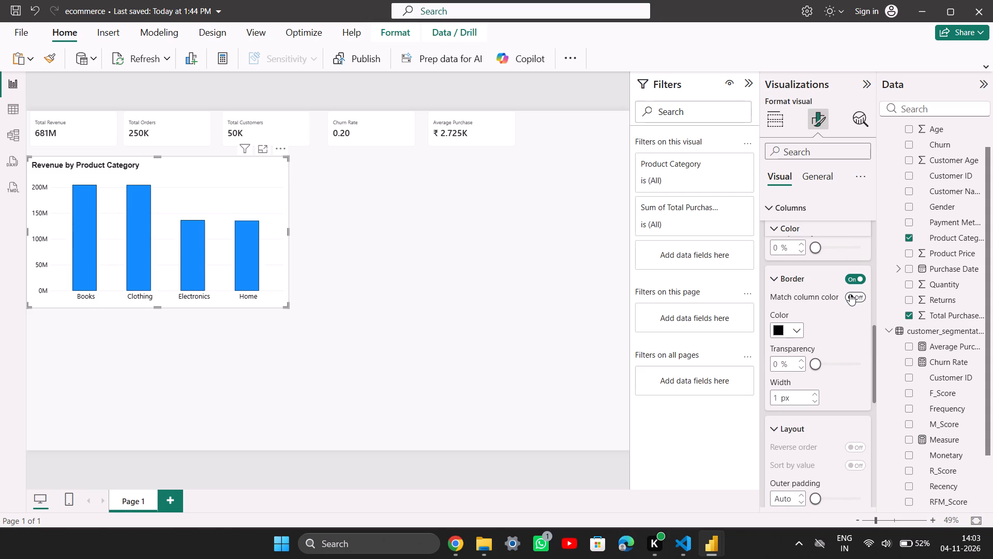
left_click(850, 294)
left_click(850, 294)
Look through the chart's column layout, data label and plot area background settings.
scroll(821, 375, "down", 3)
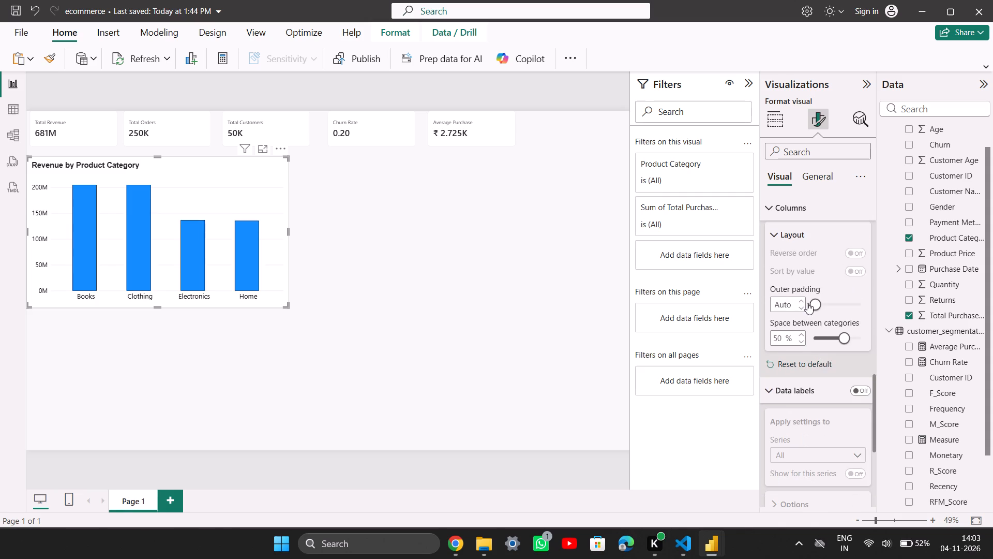
scroll(803, 294, "down", 1)
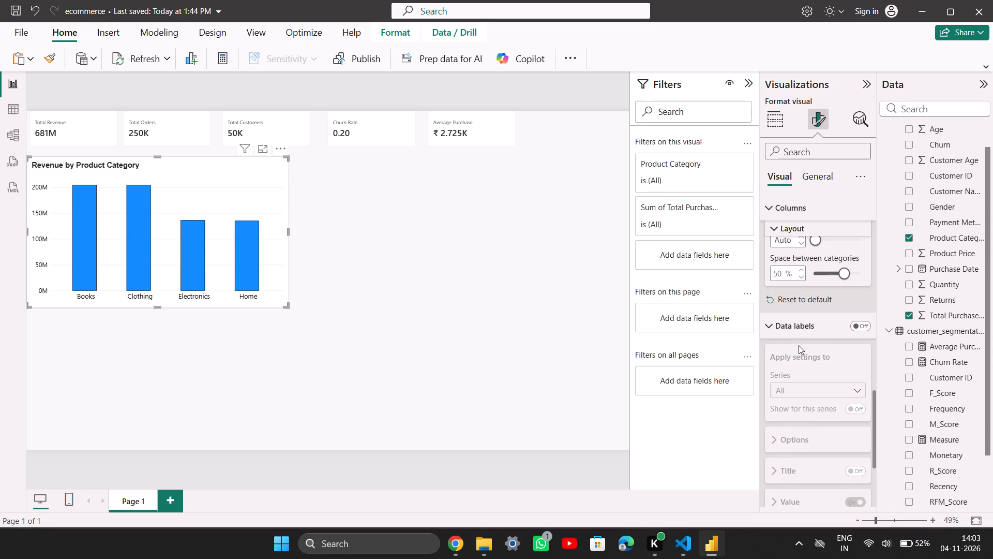
scroll(858, 309, "down", 1)
scroll(815, 312, "down", 3)
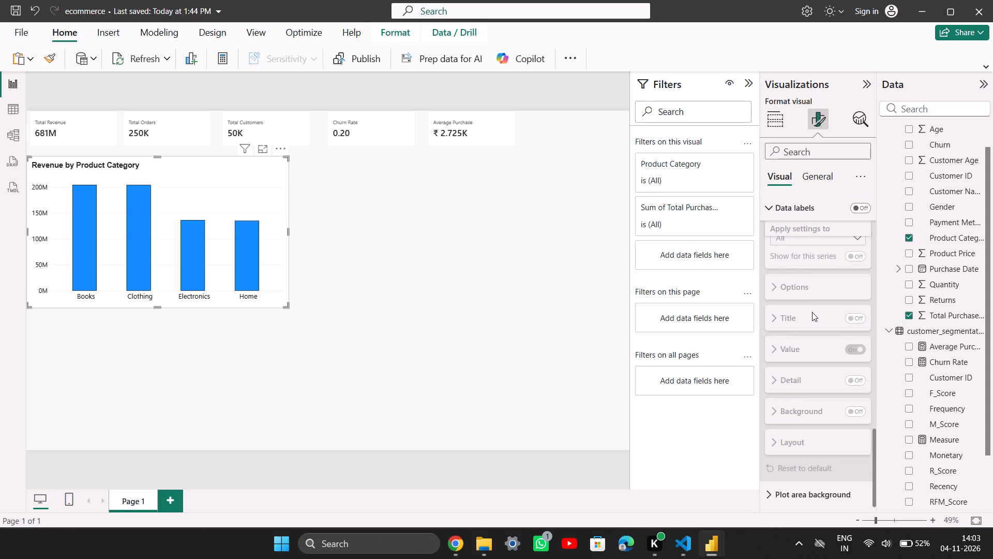
scroll(811, 308, "up", 1)
scroll(811, 308, "down", 6)
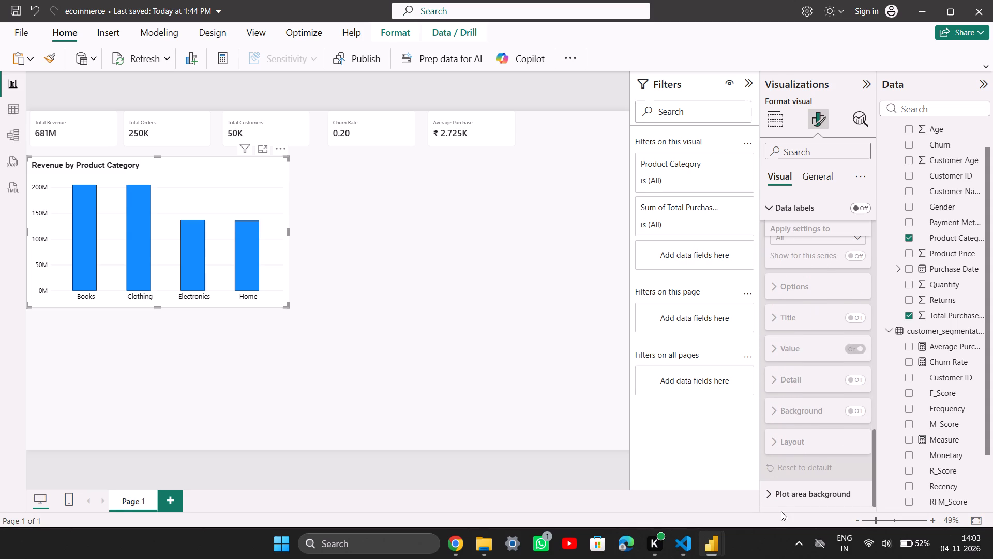
left_click(787, 505)
scroll(328, 291, "up", 2)
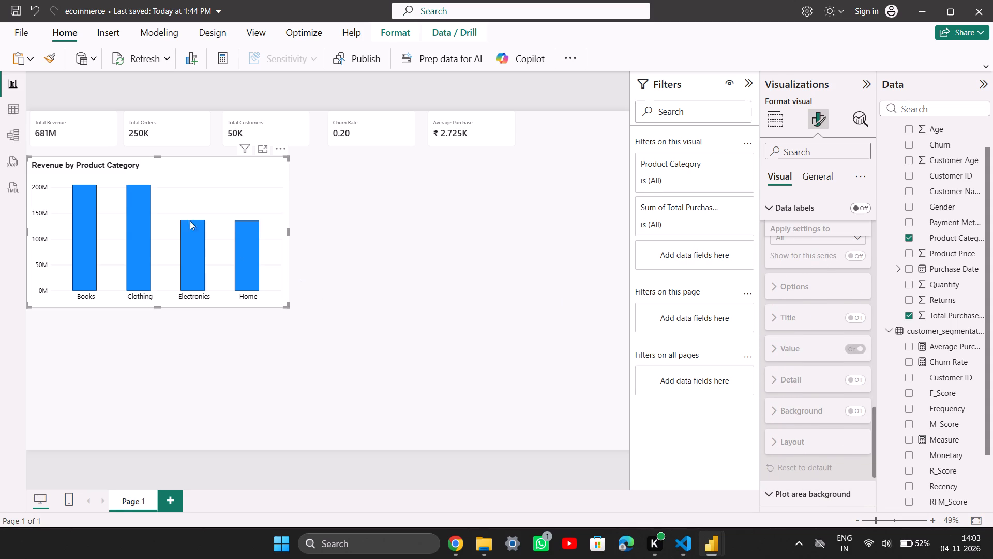
Copy the Revenue by Product Category chart's formatting onto the Total Revenue card with Format painter.
left_click(170, 173)
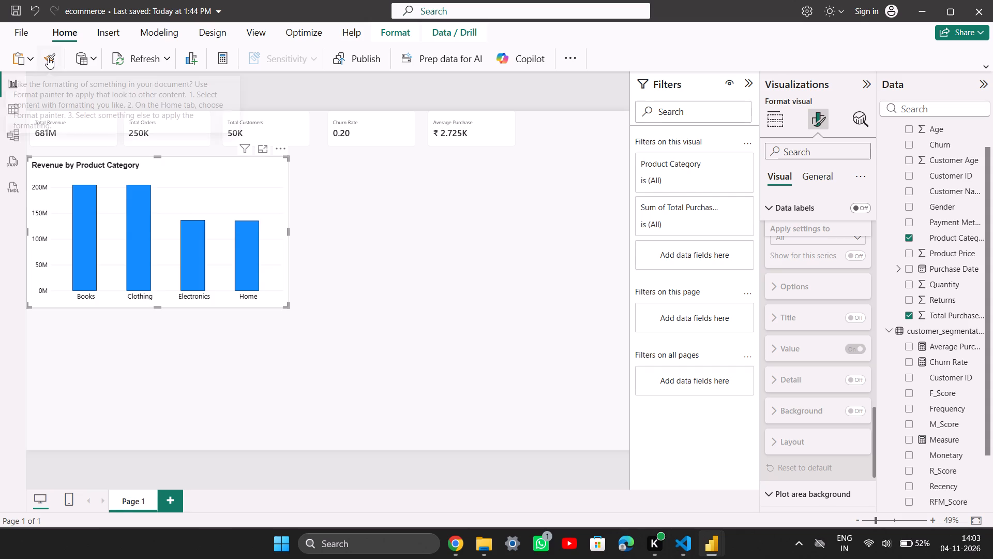
left_click(48, 57)
left_click(67, 125)
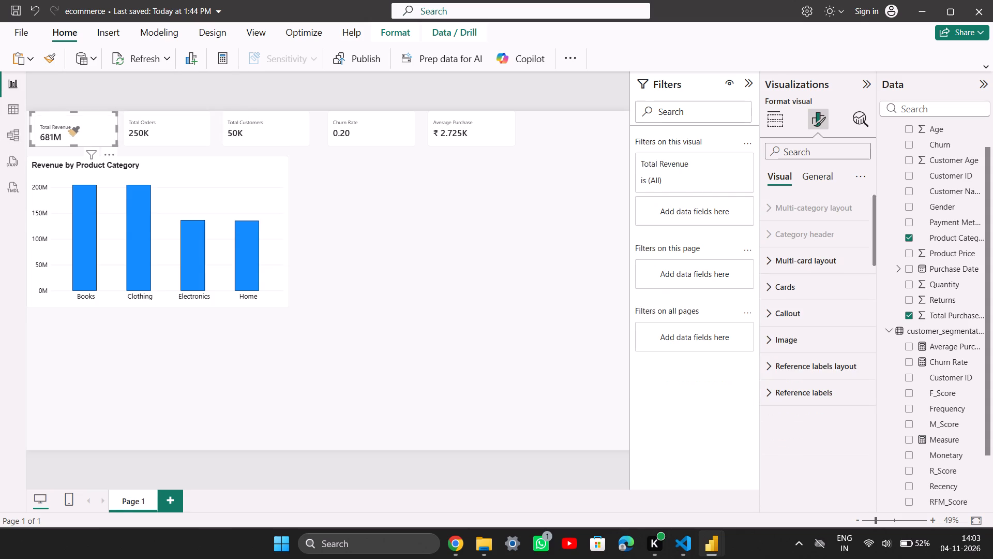
Copy the Revenue by Product Category chart's formatting onto the Total Orders, Total Customers, Churn Rate and Average Purchase cards with Format painter.
left_click(411, 201)
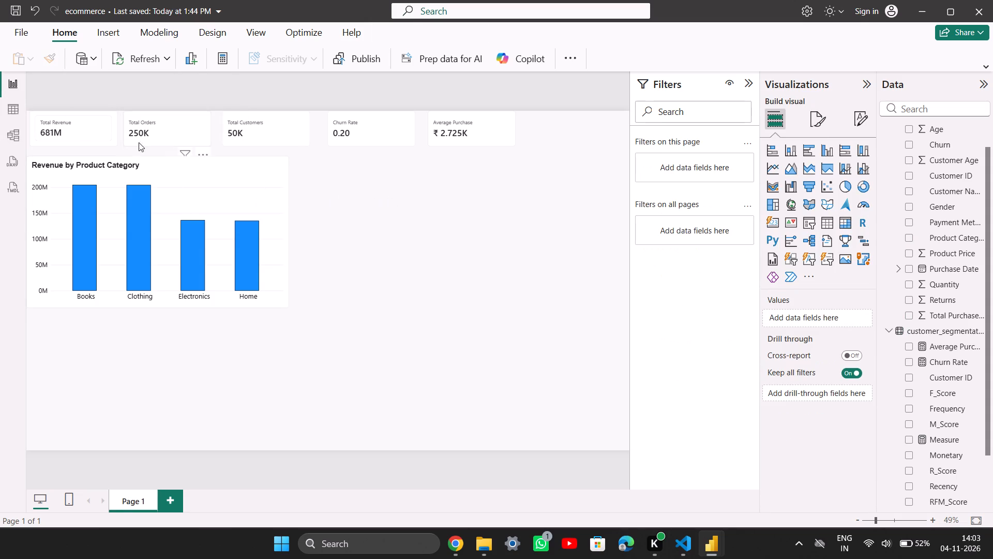
left_click(216, 181)
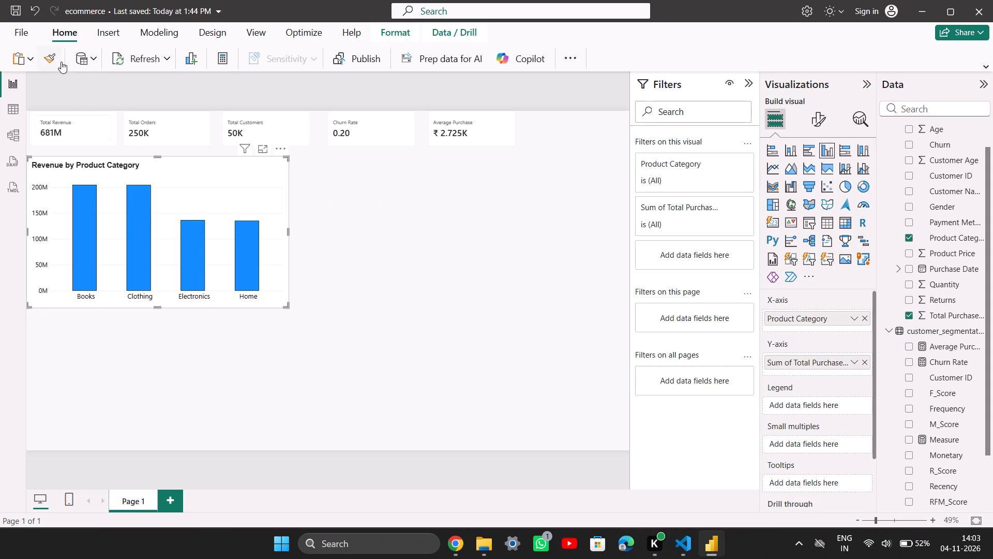
left_click(55, 60)
left_click(165, 126)
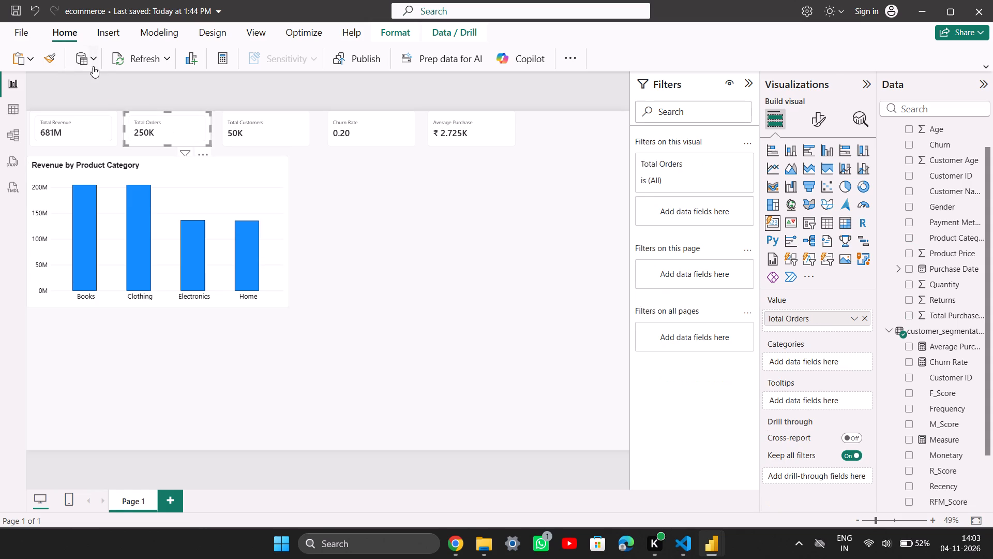
left_click(52, 56)
left_click(261, 120)
left_click(49, 49)
left_click(355, 121)
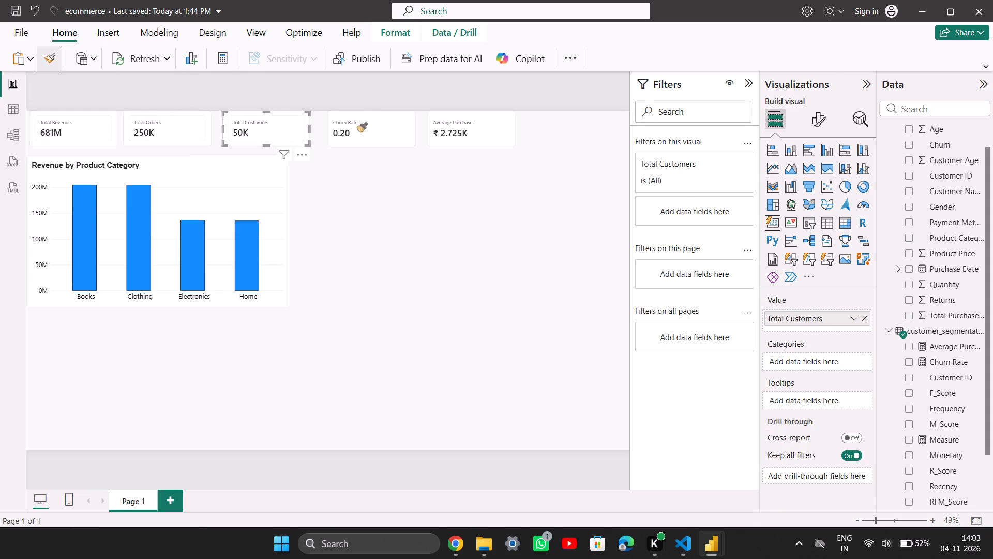
left_click(57, 55)
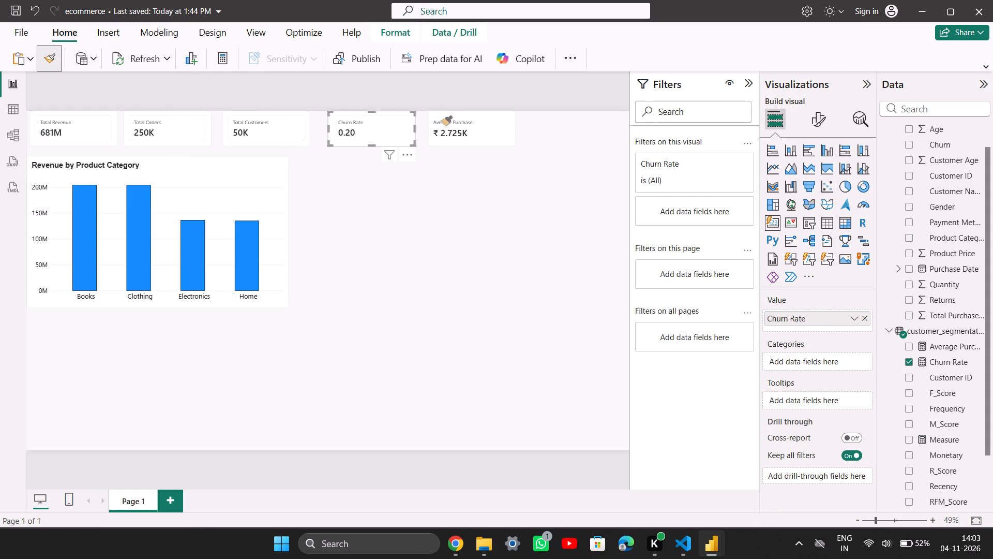
left_click(443, 115)
left_click(418, 266)
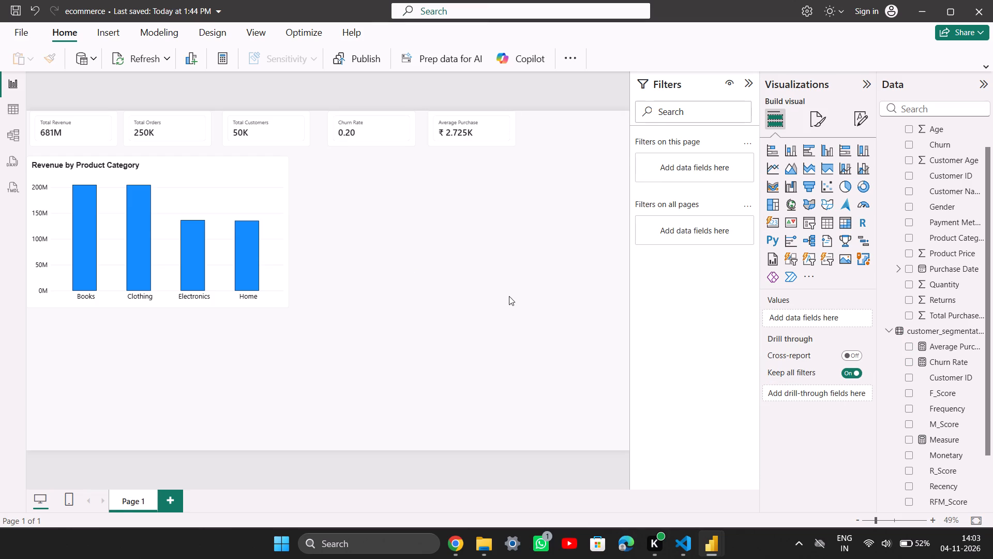
Look through the Total Revenue card's visual format settings for multi-card layout and cards.
left_click(107, 140)
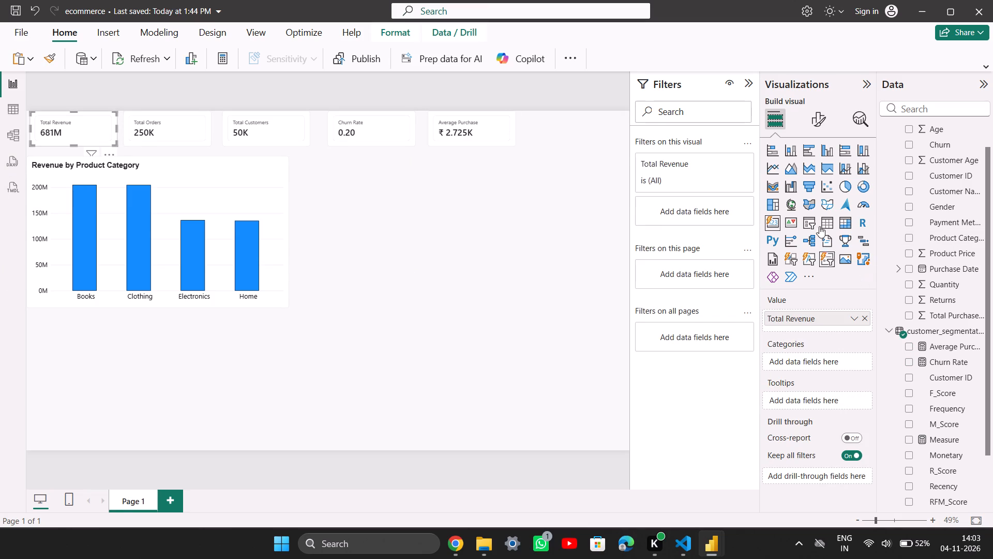
left_click(823, 118)
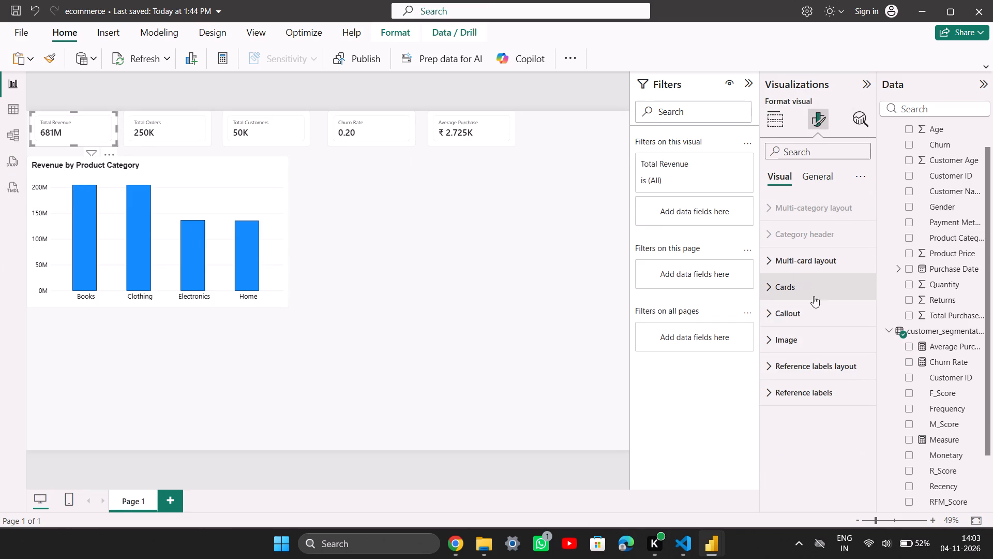
left_click(818, 260)
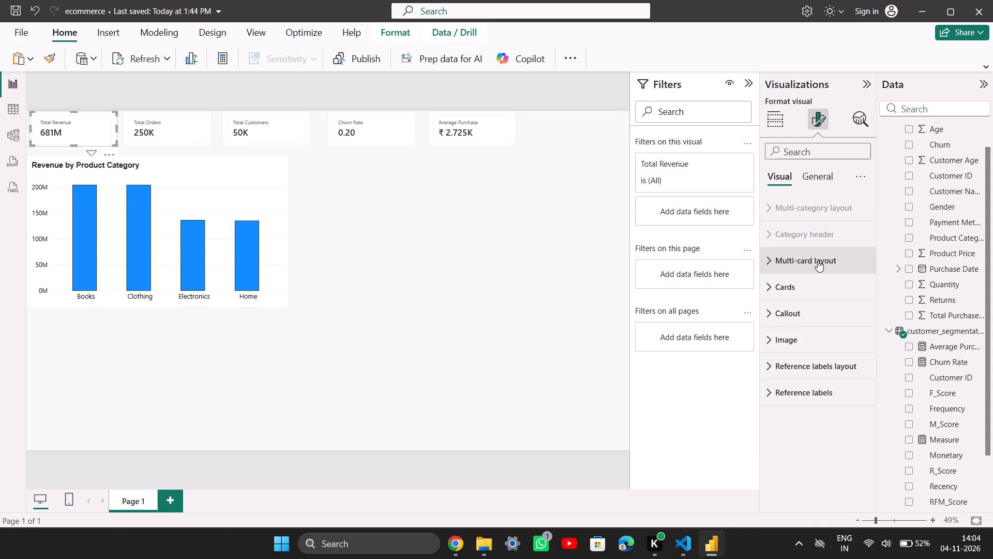
left_click(814, 262)
left_click(810, 283)
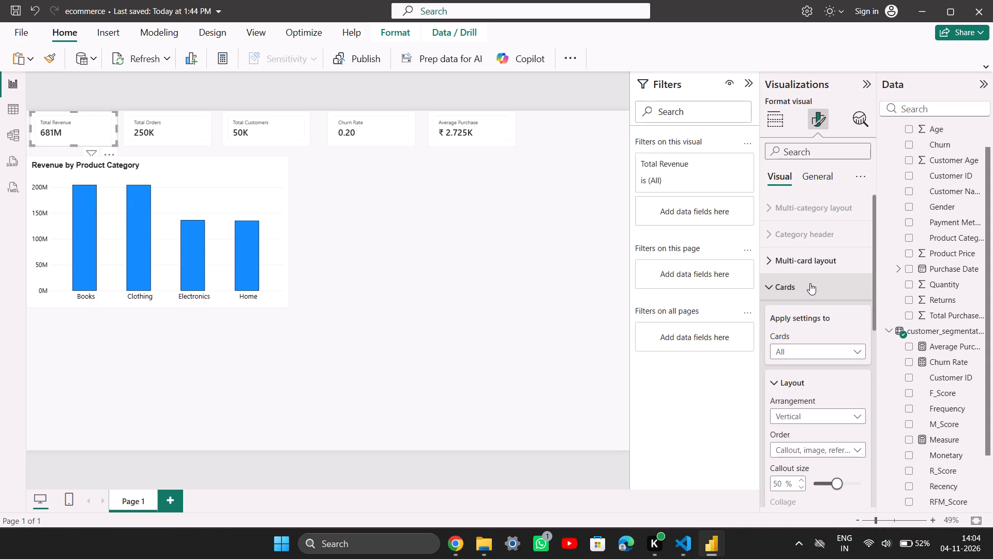
scroll(810, 283, "down", 9)
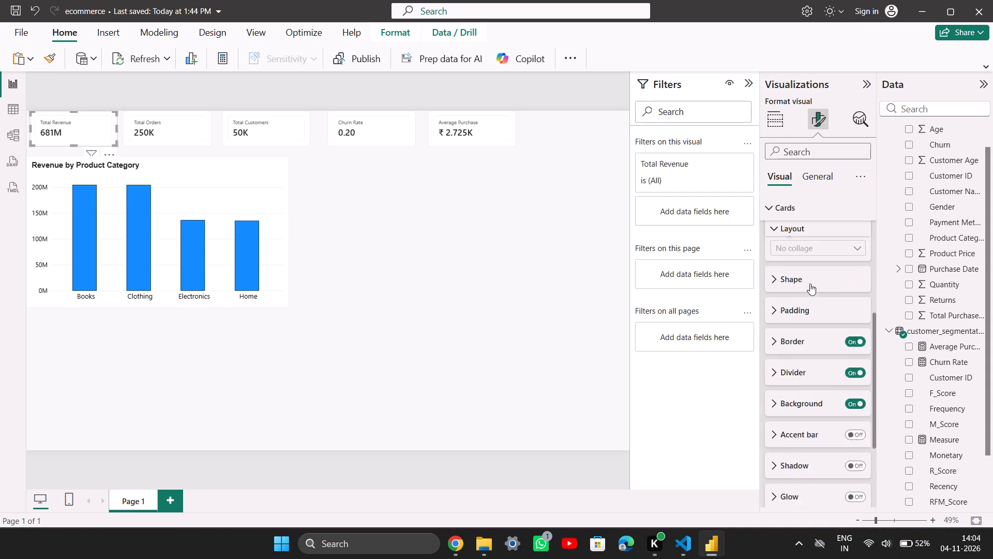
scroll(810, 284, "up", 2)
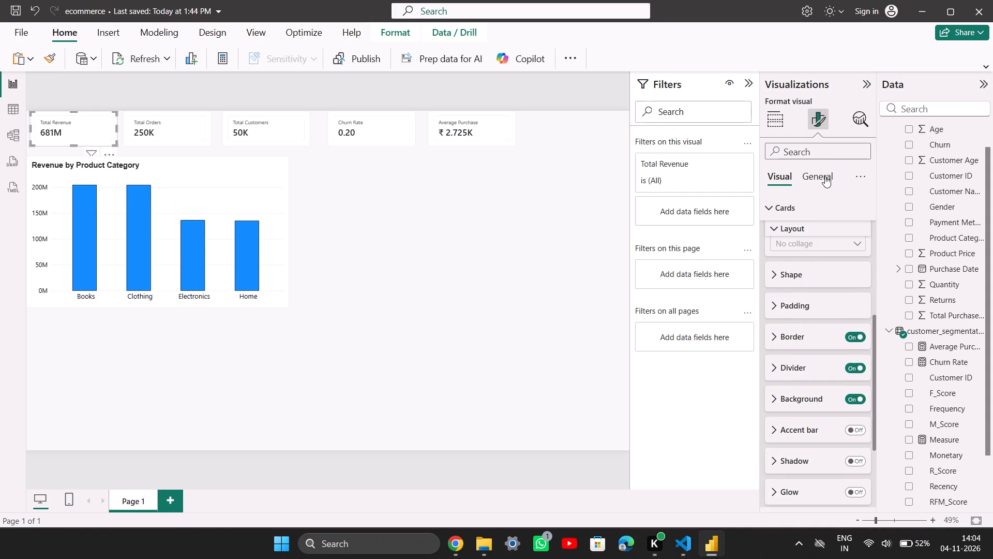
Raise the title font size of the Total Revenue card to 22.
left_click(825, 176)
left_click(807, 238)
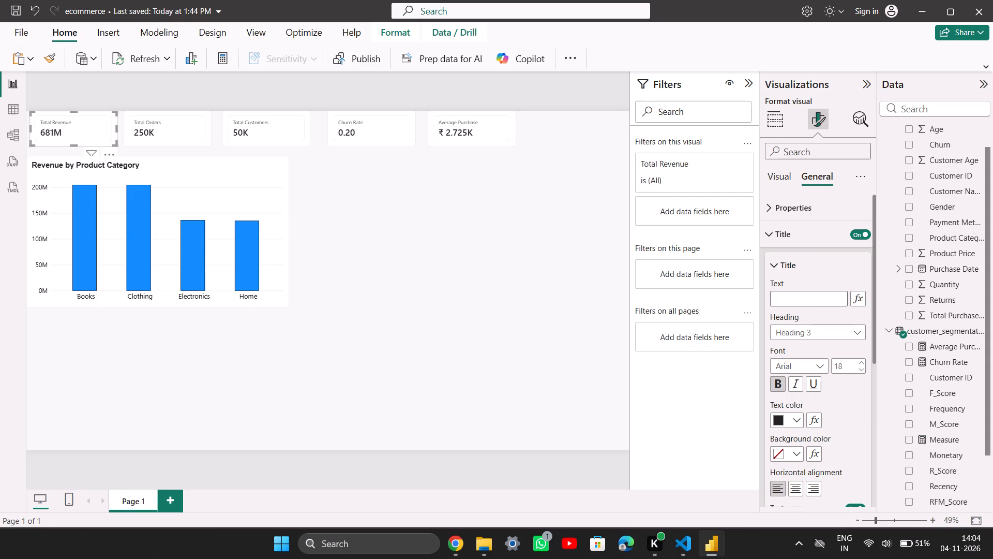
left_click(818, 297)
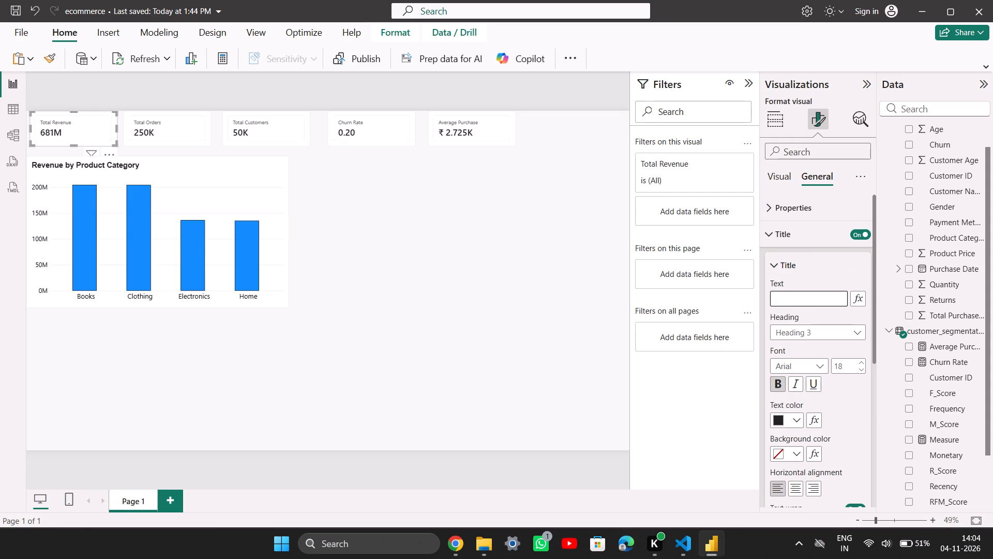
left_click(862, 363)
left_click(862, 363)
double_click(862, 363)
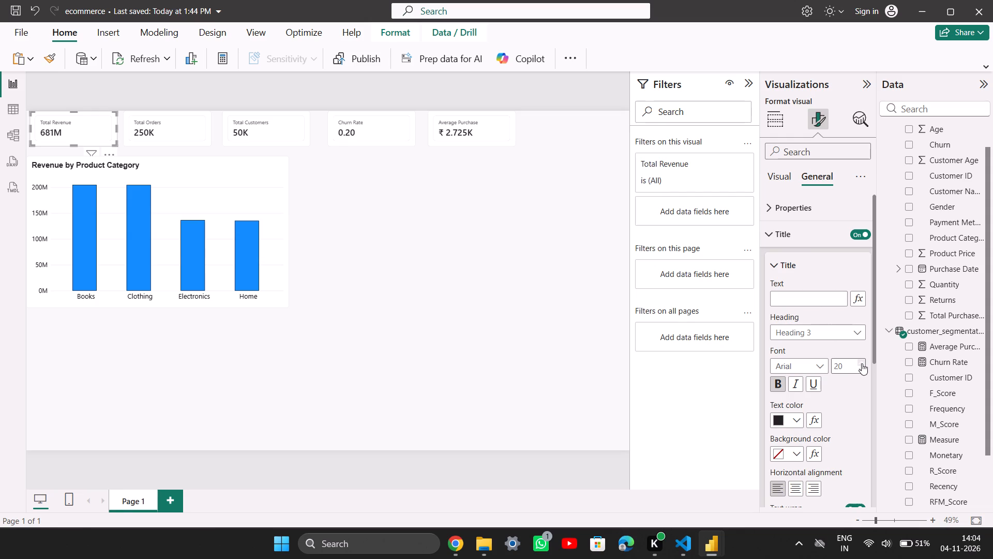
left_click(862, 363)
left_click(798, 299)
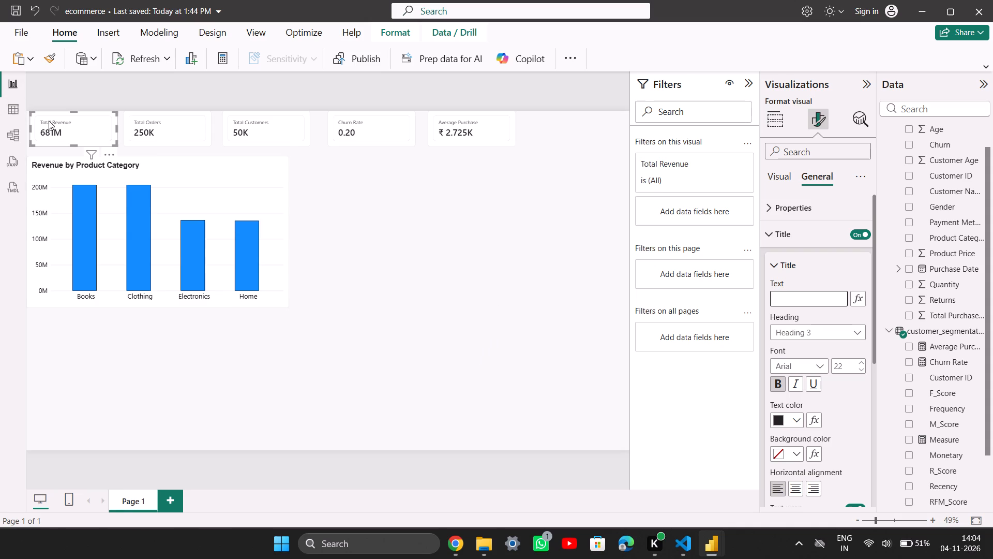
Move the Total Revenue card against the page's left edge, in line with the chart below it.
left_click_drag(44, 120, 62, 123)
left_click_drag(79, 122, 71, 122)
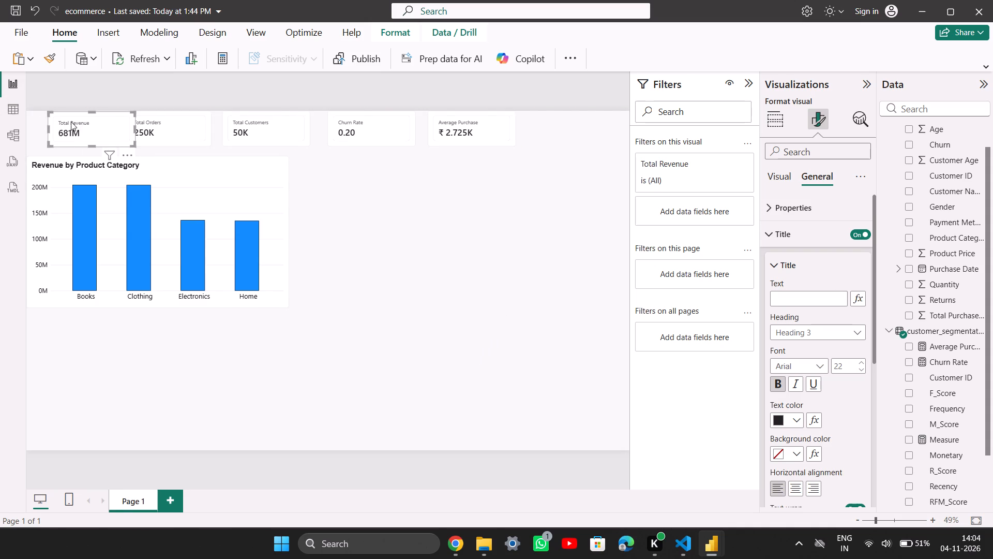
left_click_drag(71, 122, 56, 120)
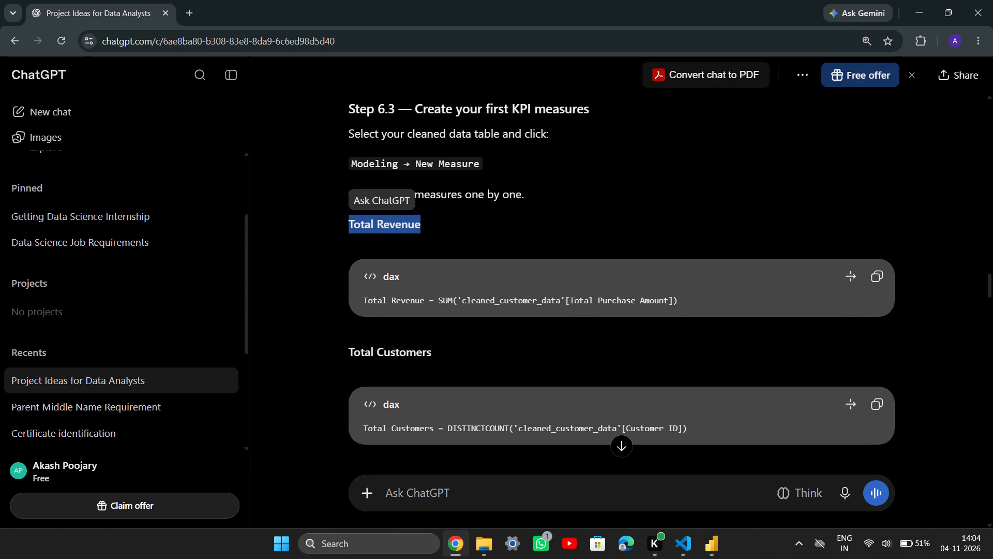
left_click(455, 539)
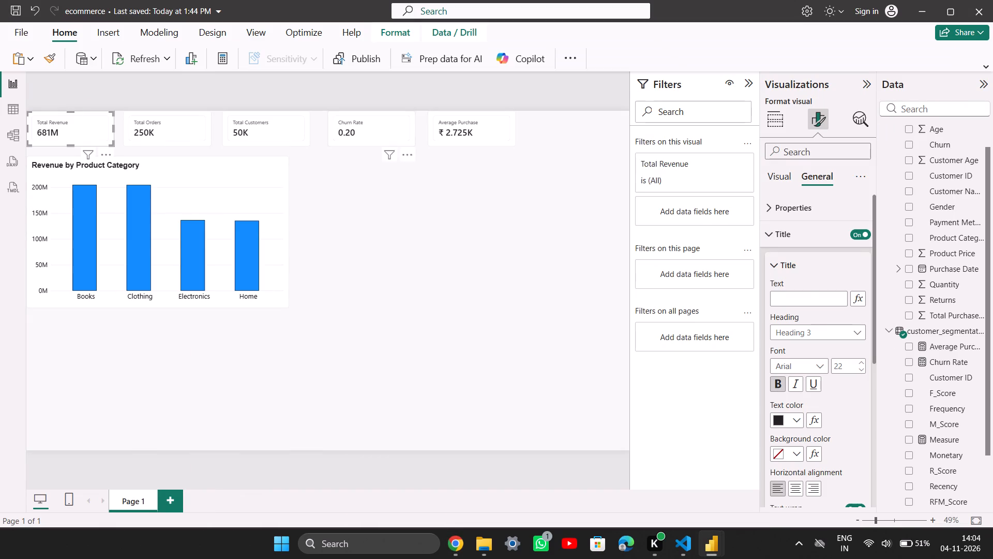
left_click(805, 300)
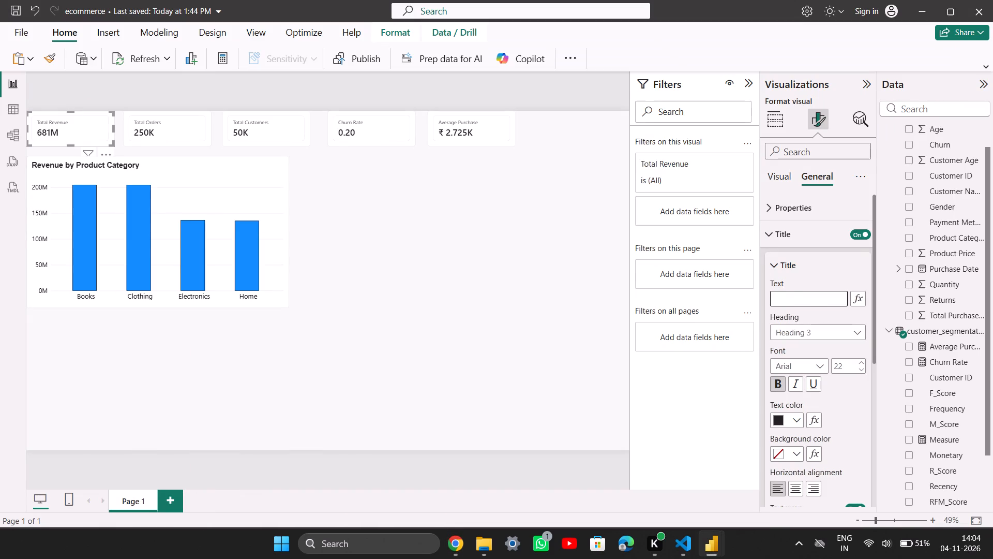
key("ctrl+v")
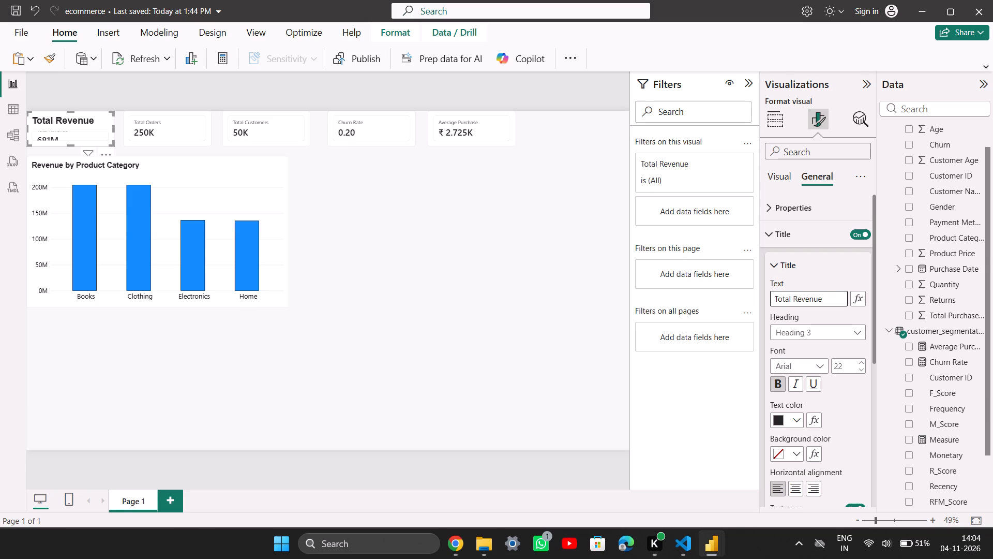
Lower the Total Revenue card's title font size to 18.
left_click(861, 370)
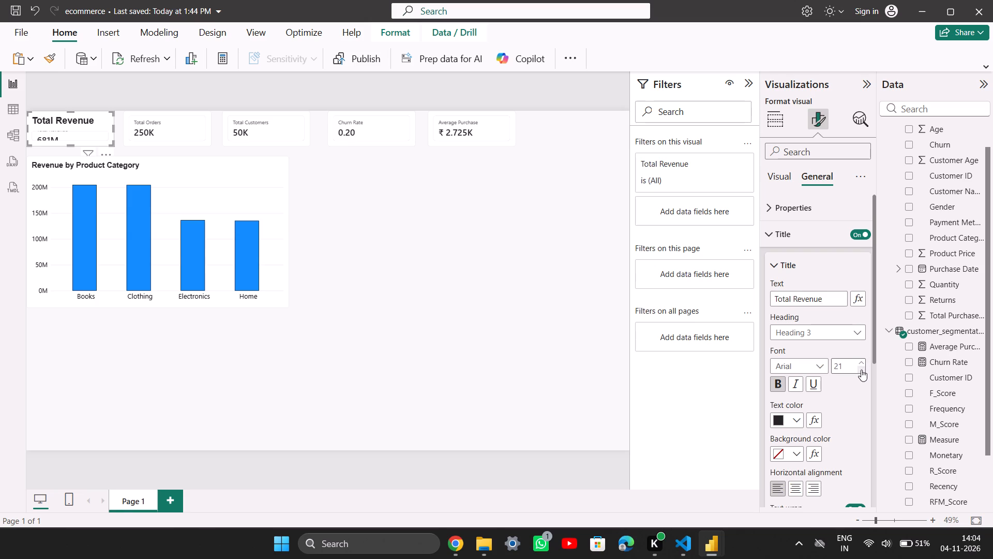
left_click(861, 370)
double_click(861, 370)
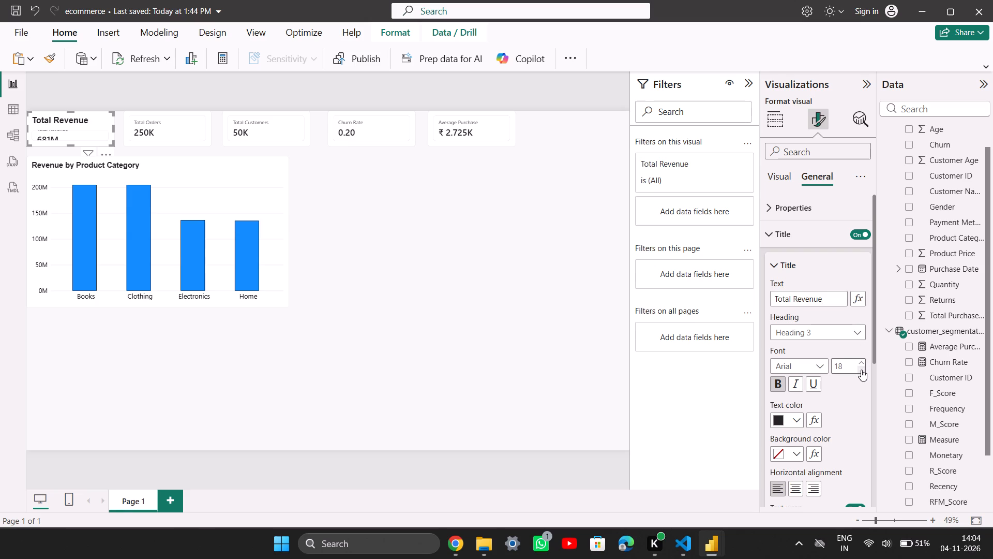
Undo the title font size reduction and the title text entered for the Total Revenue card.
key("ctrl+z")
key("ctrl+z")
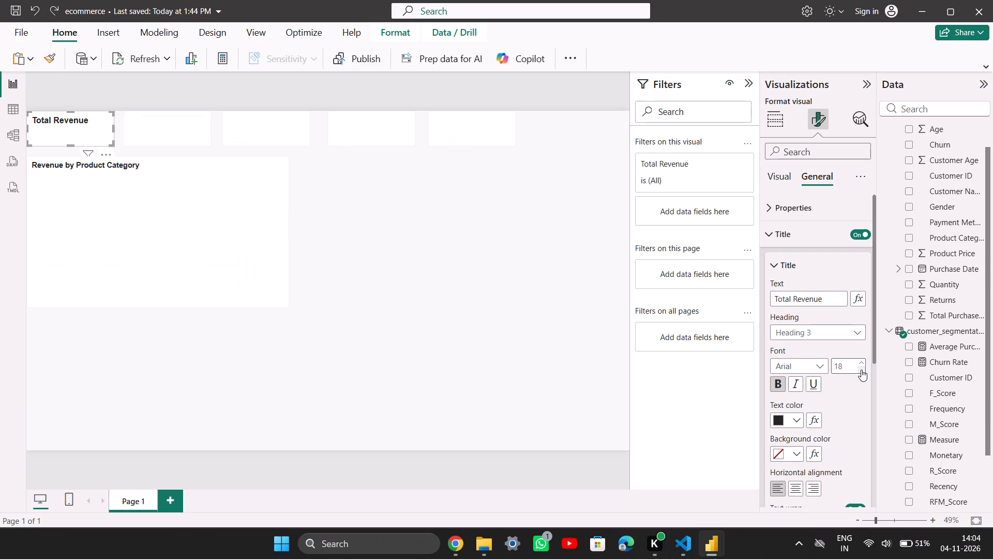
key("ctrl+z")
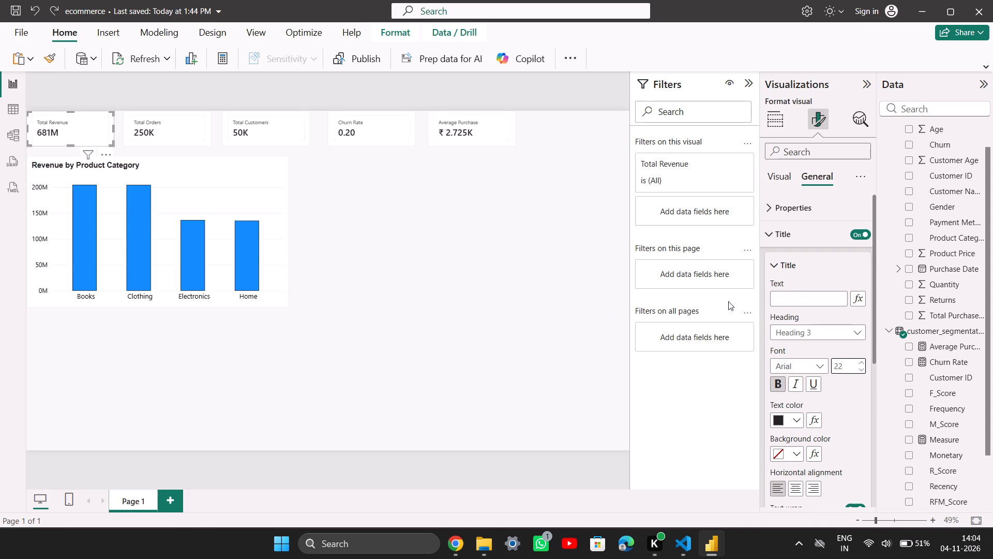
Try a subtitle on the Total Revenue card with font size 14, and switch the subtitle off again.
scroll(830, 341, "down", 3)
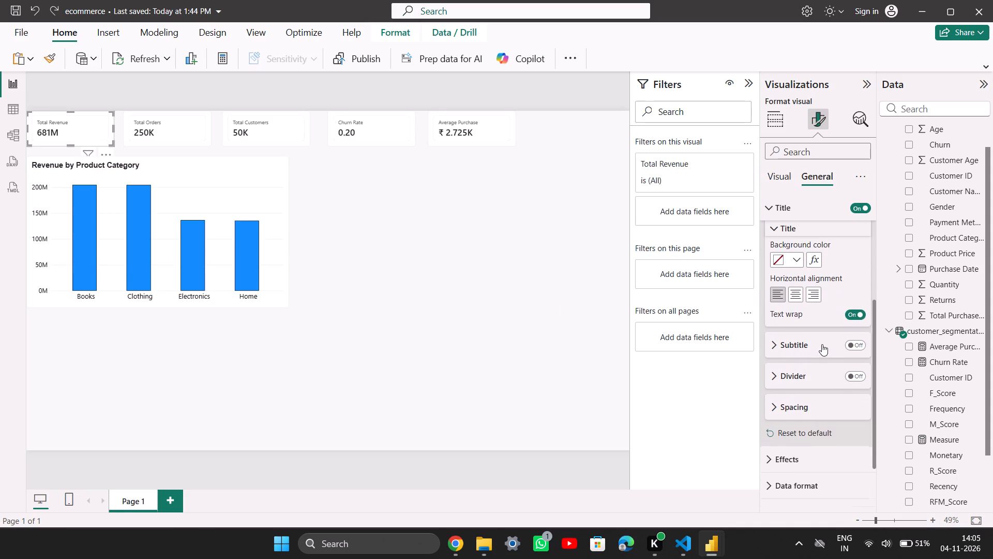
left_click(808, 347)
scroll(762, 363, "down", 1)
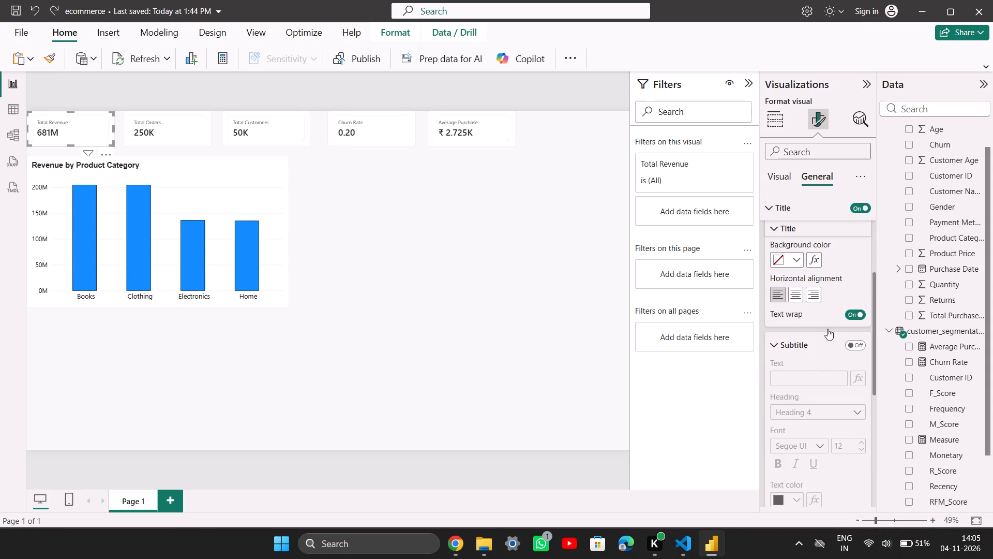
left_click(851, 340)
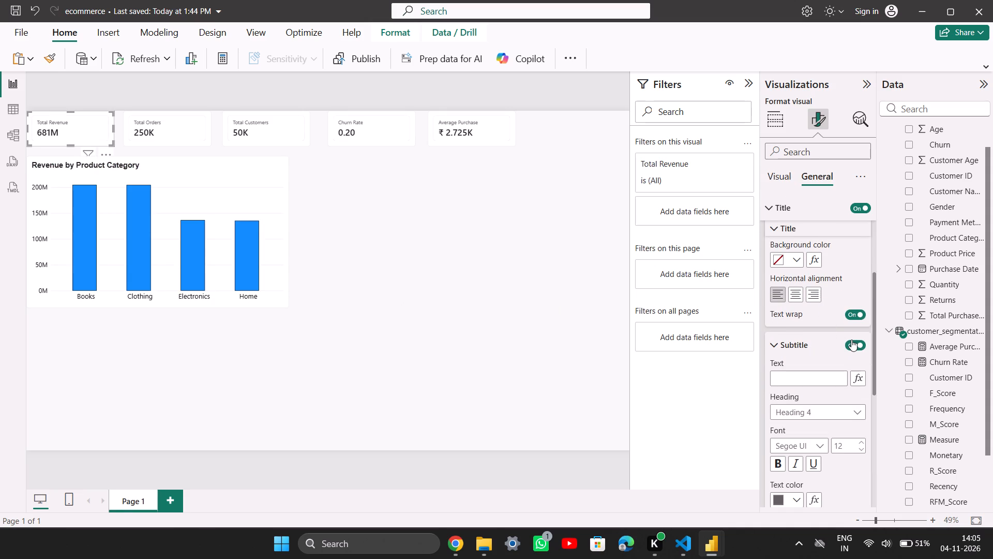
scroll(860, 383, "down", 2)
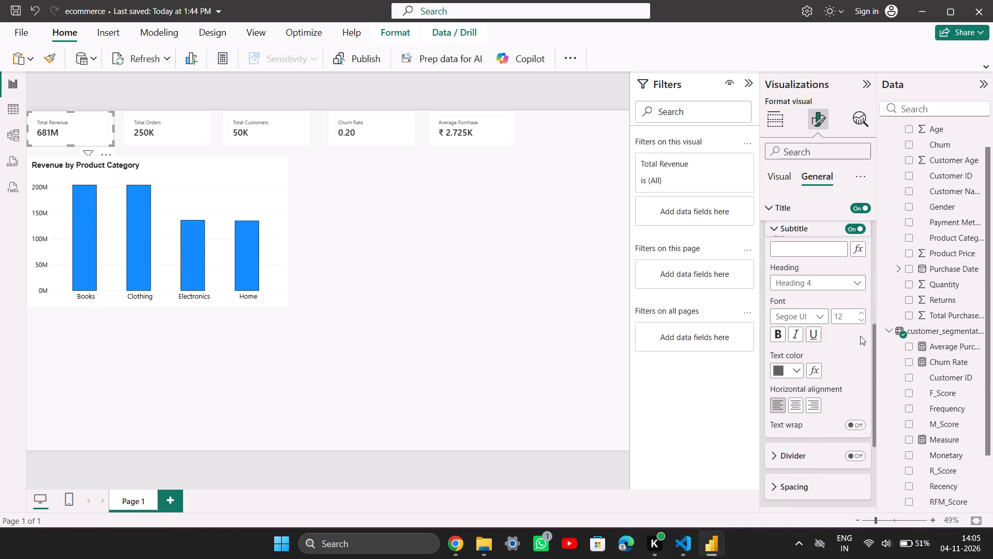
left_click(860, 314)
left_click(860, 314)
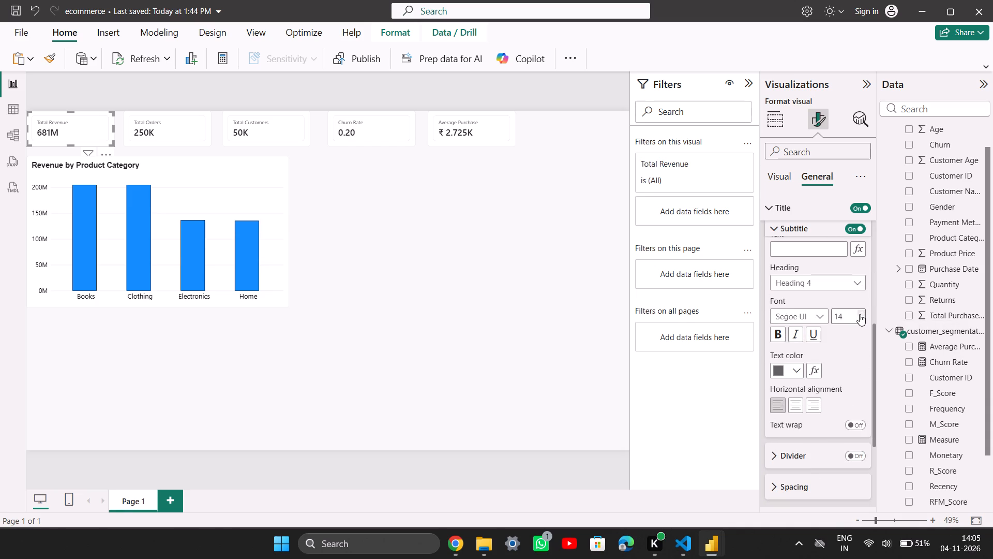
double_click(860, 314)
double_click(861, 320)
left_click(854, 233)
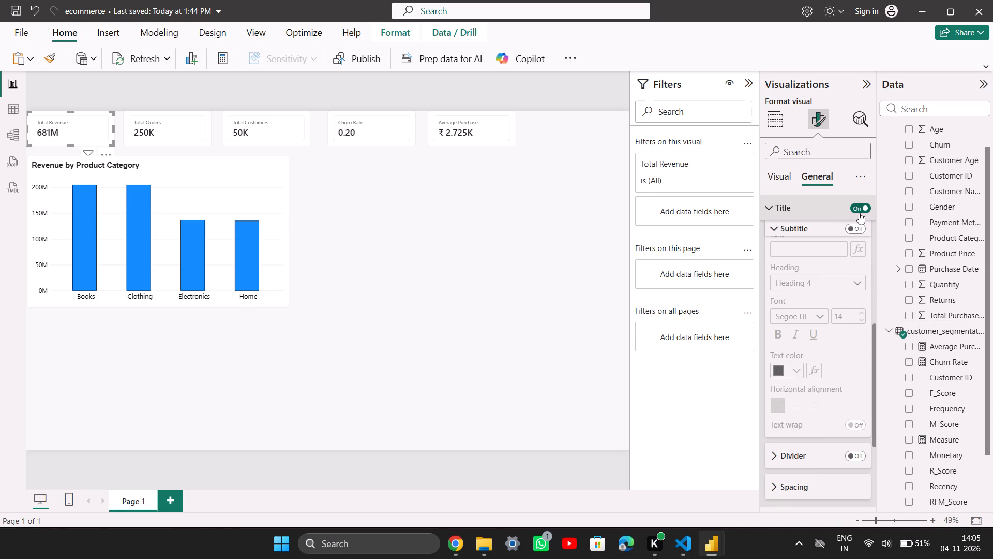
Switch off the title of the Total Revenue card.
left_click(859, 213)
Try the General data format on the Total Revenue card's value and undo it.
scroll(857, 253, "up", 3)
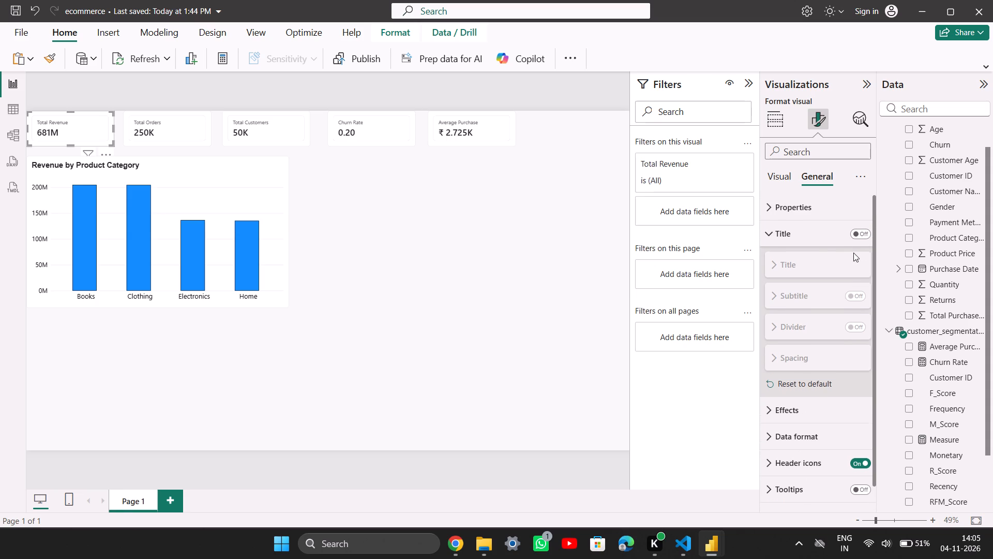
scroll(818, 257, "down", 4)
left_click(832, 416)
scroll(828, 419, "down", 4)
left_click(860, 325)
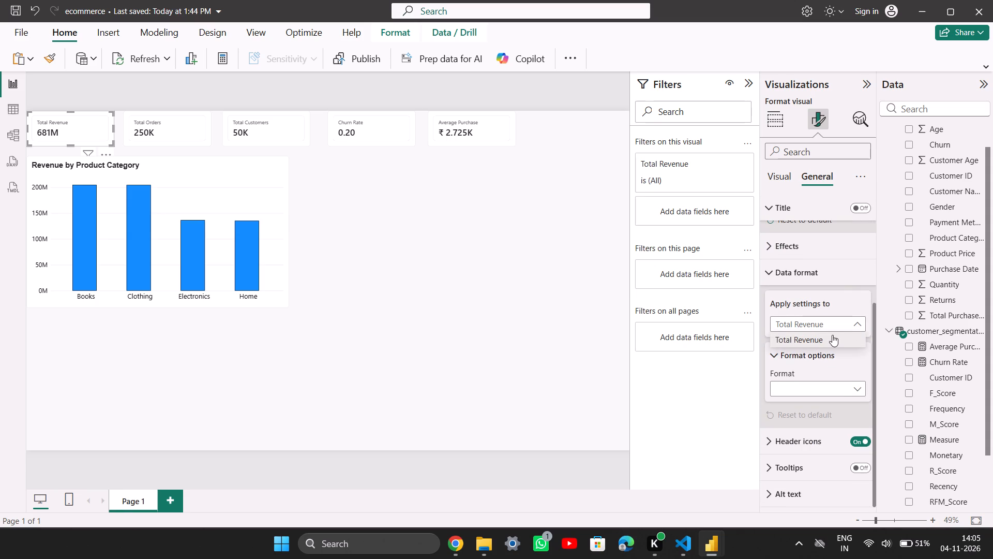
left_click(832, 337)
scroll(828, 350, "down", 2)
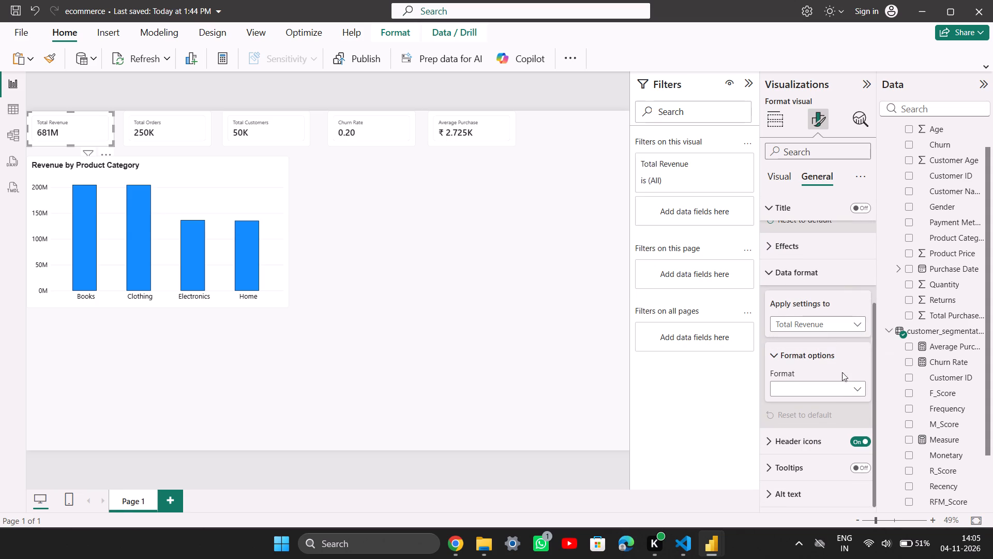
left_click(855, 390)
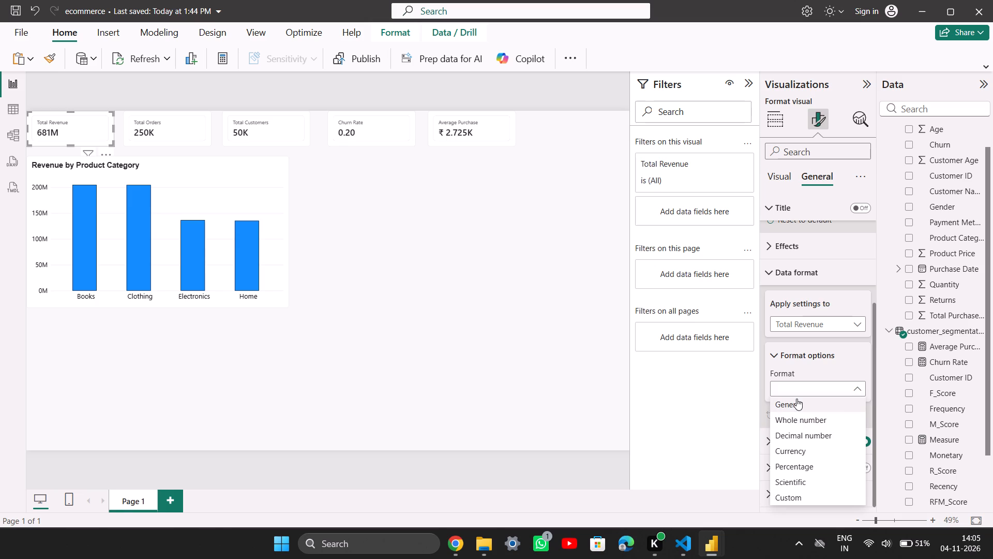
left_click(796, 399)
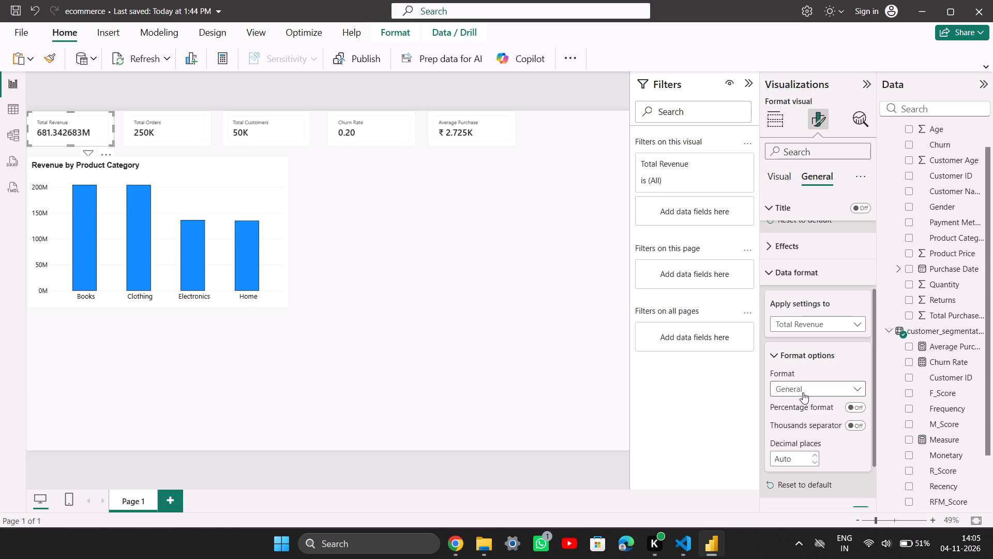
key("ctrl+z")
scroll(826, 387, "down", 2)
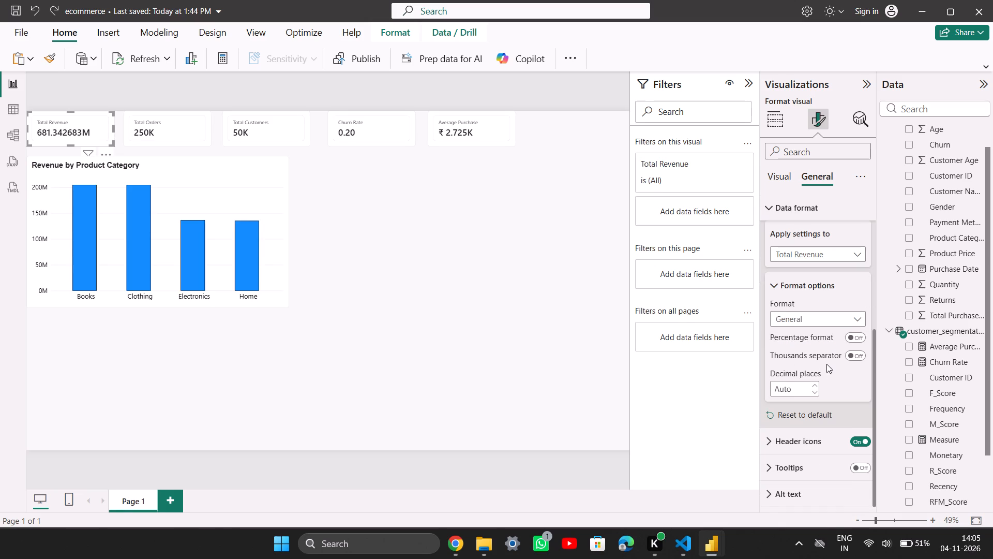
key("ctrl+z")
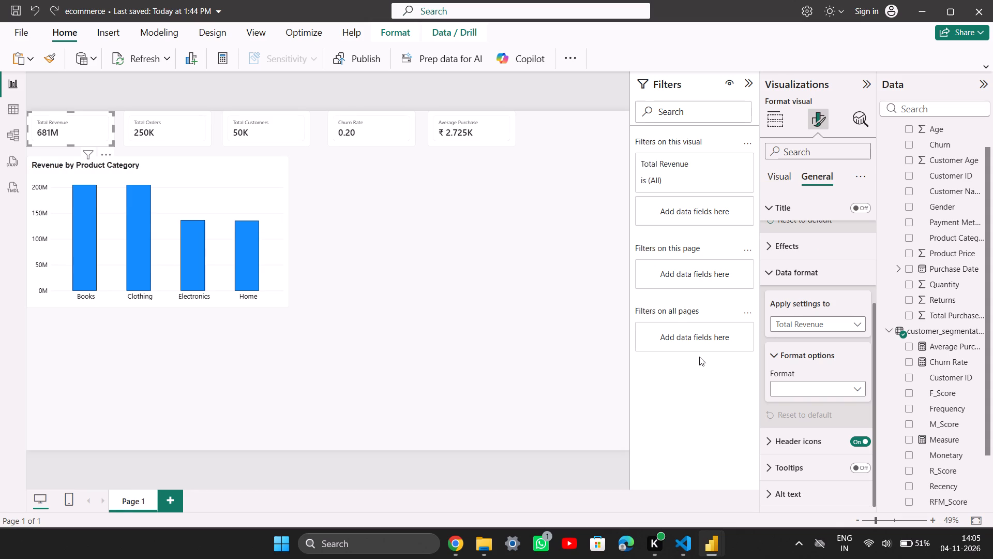
Look through the Total Revenue card's header icon settings and the other general formatting options.
scroll(841, 363, "down", 3)
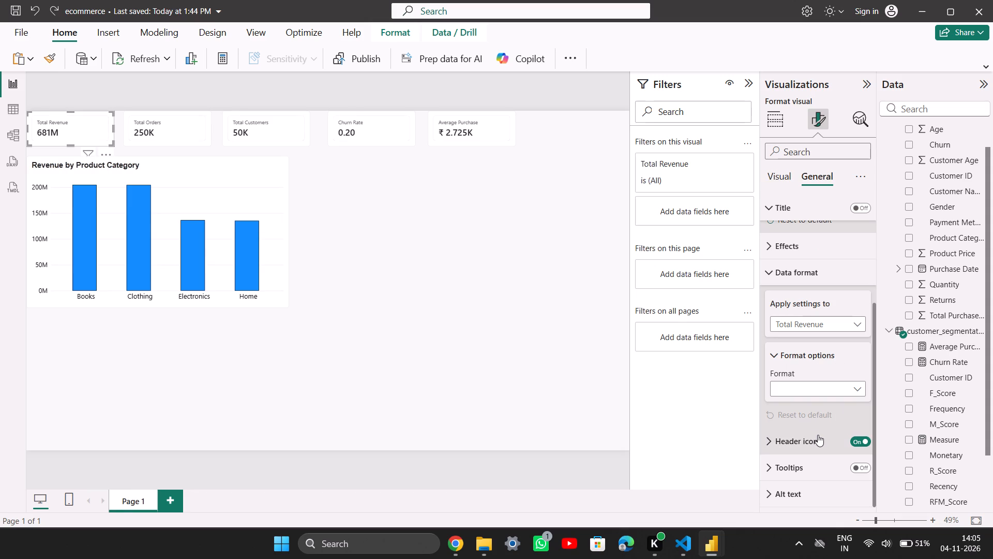
left_click(818, 435)
scroll(818, 443, "down", 4)
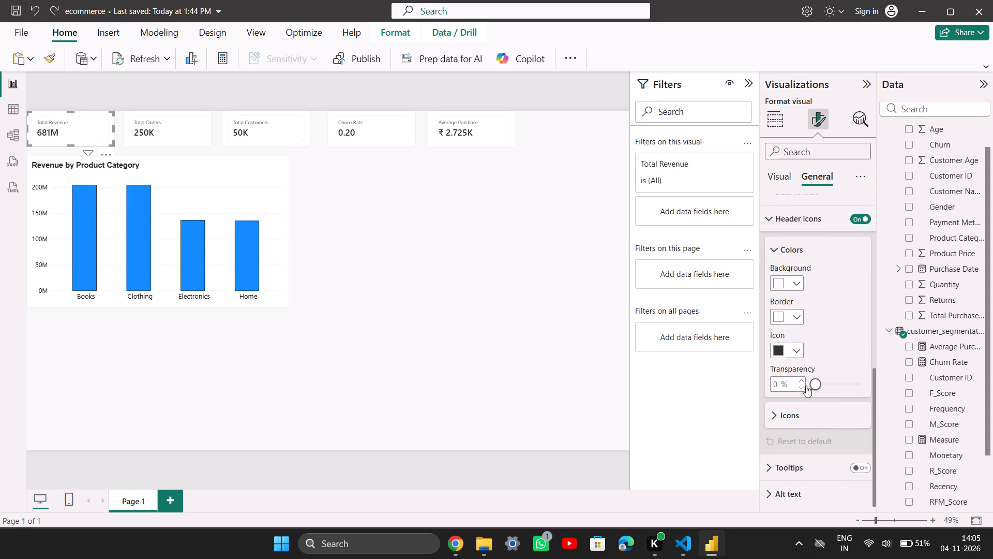
scroll(807, 312, "down", 4)
scroll(818, 409, "down", 2)
scroll(817, 413, "up", 15)
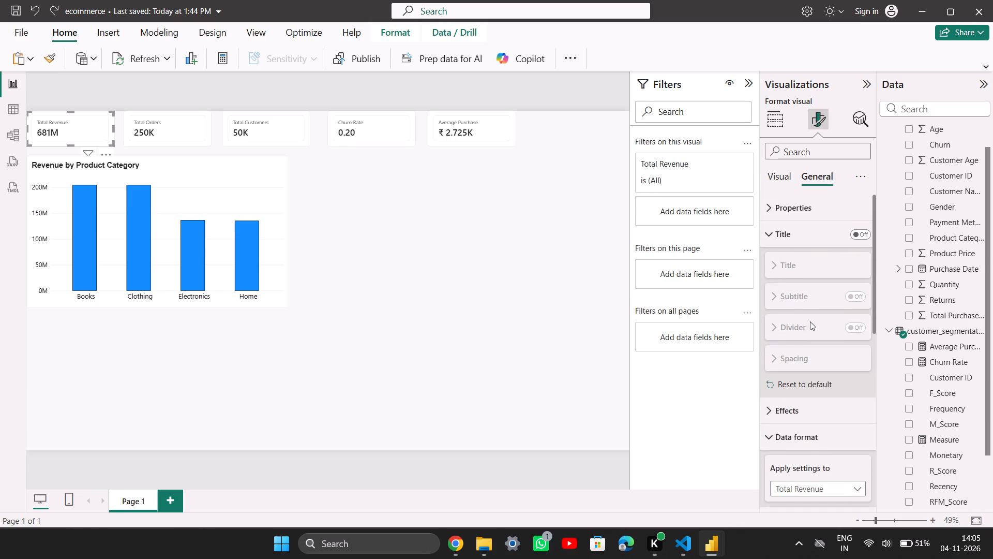
Increase the Total Revenue card's height to 116.
left_click(817, 200)
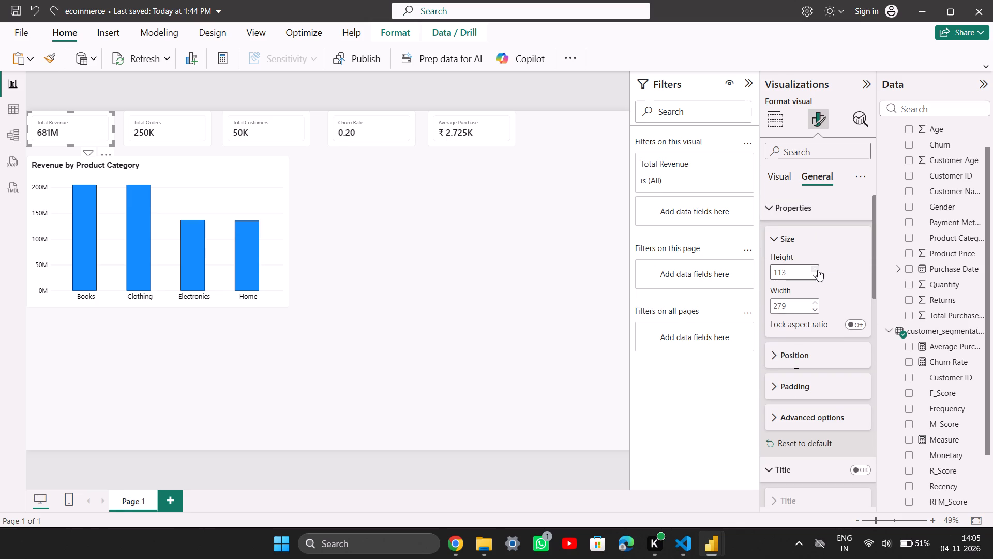
left_click(818, 270)
left_click(818, 270)
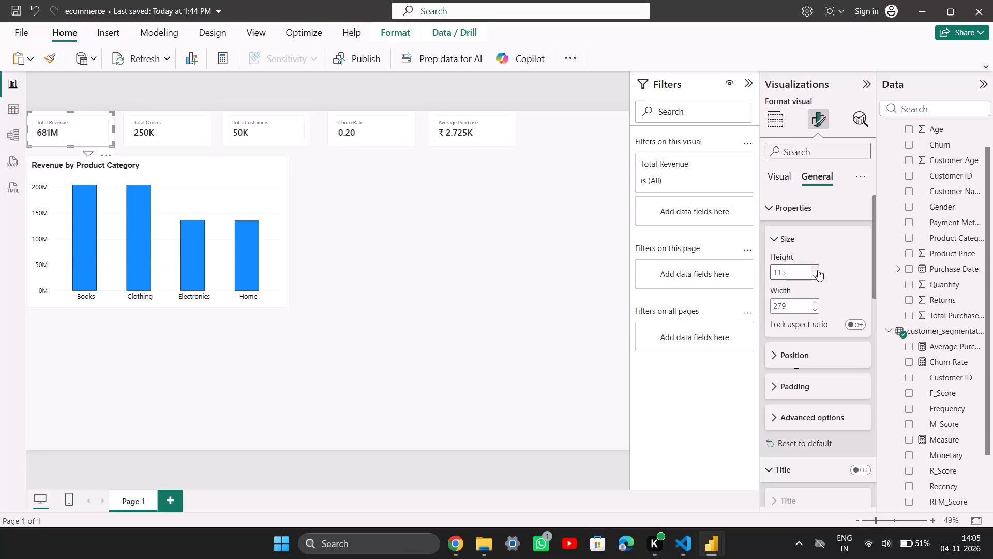
left_click(818, 270)
Set the Total Revenue card's top padding to 15 px.
left_click(815, 354)
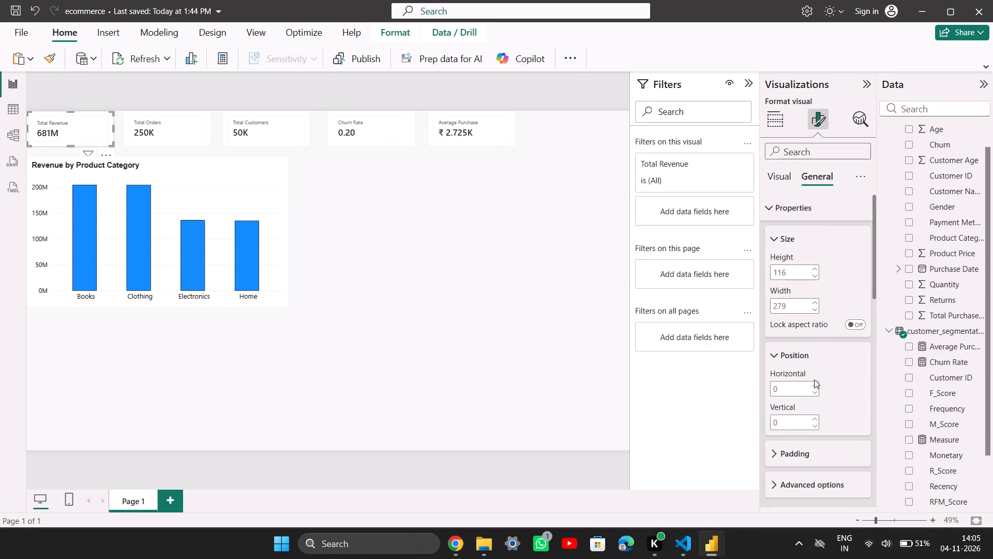
scroll(810, 392, "down", 2)
left_click(813, 328)
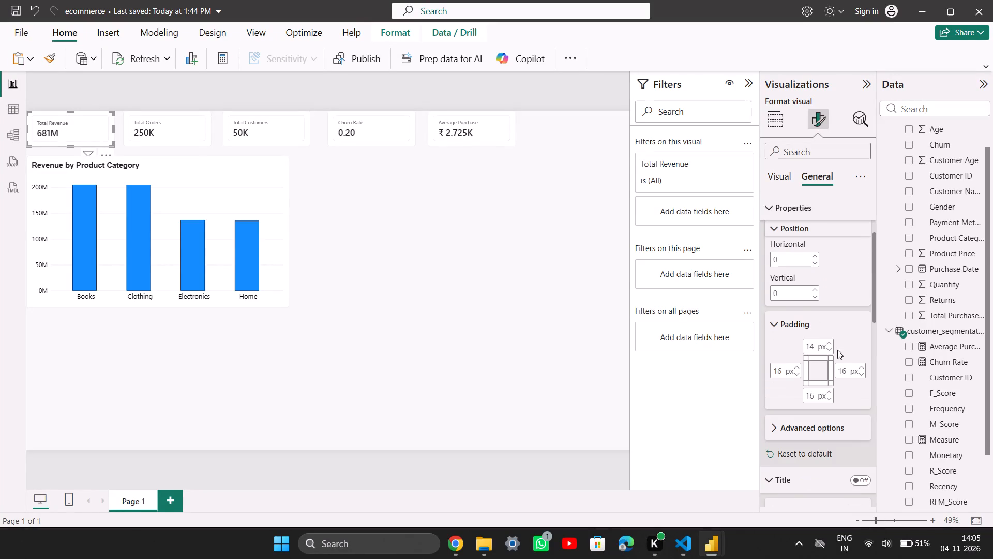
left_click(830, 344)
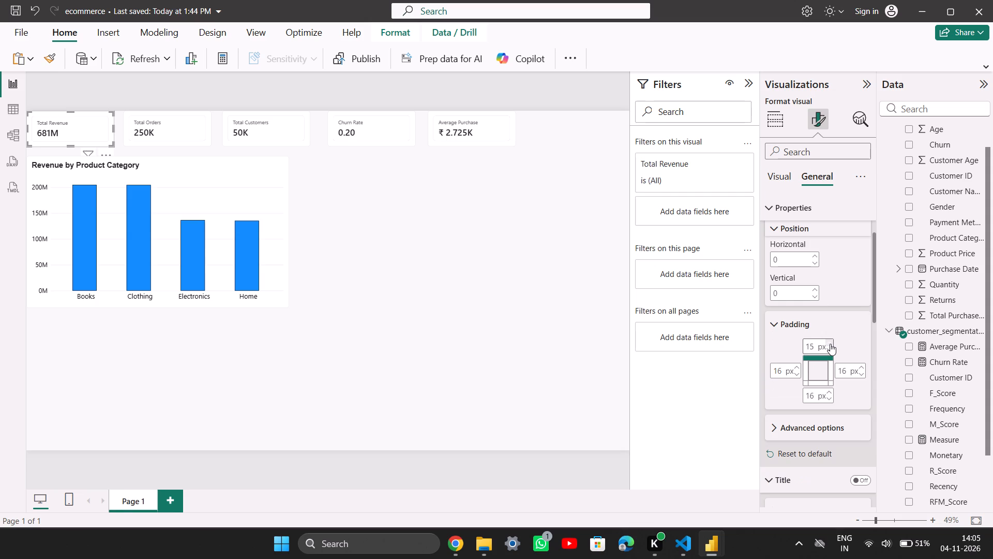
Look through the Total Revenue card's layout, shape, padding, border and other Cards formatting settings.
left_click(791, 180)
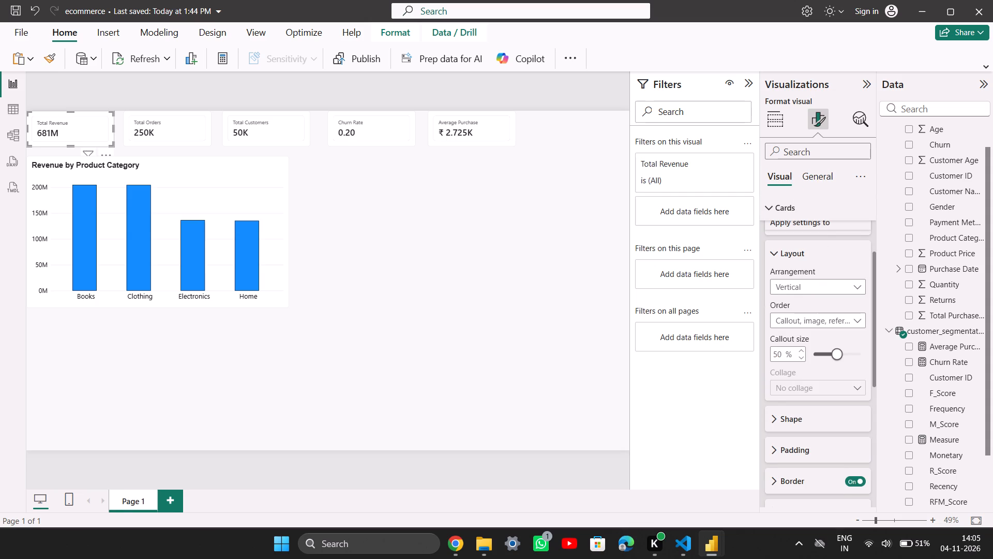
scroll(798, 342, "up", 5)
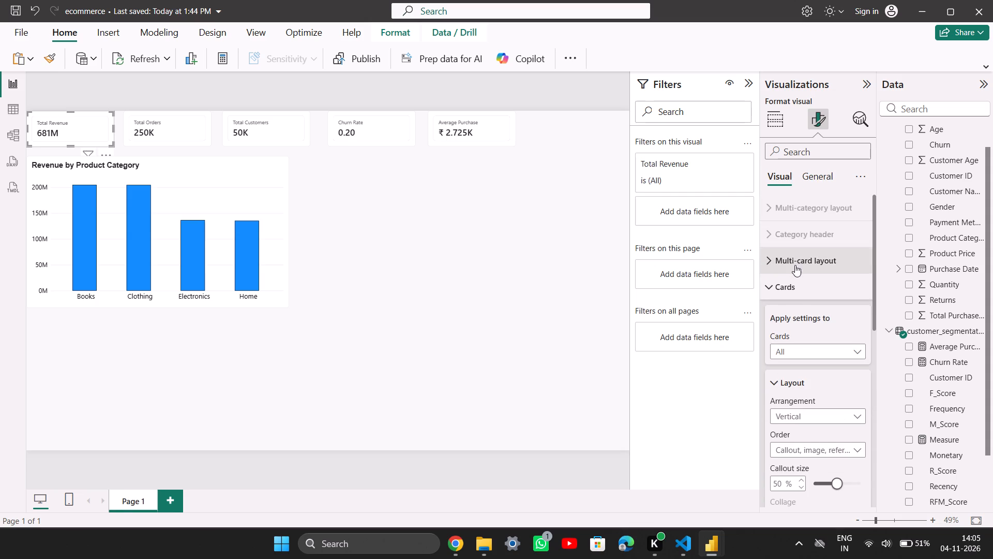
left_click(798, 297)
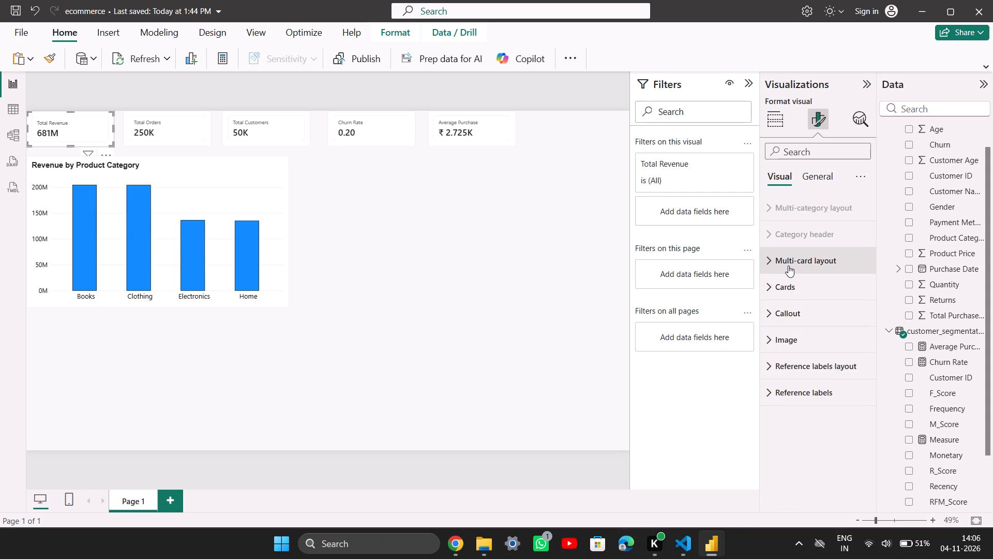
left_click(791, 290)
scroll(791, 290, "down", 5)
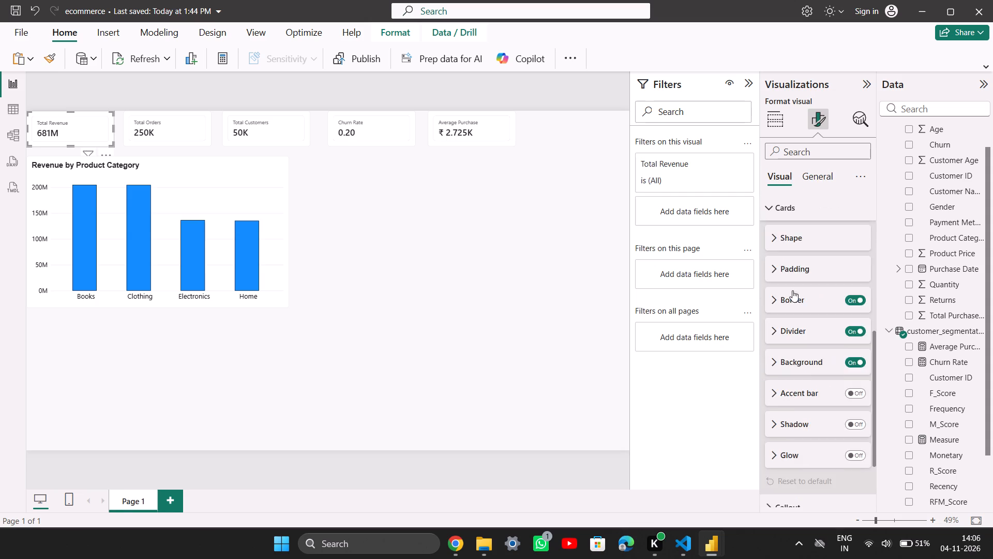
scroll(793, 290, "up", 5)
scroll(793, 290, "down", 2)
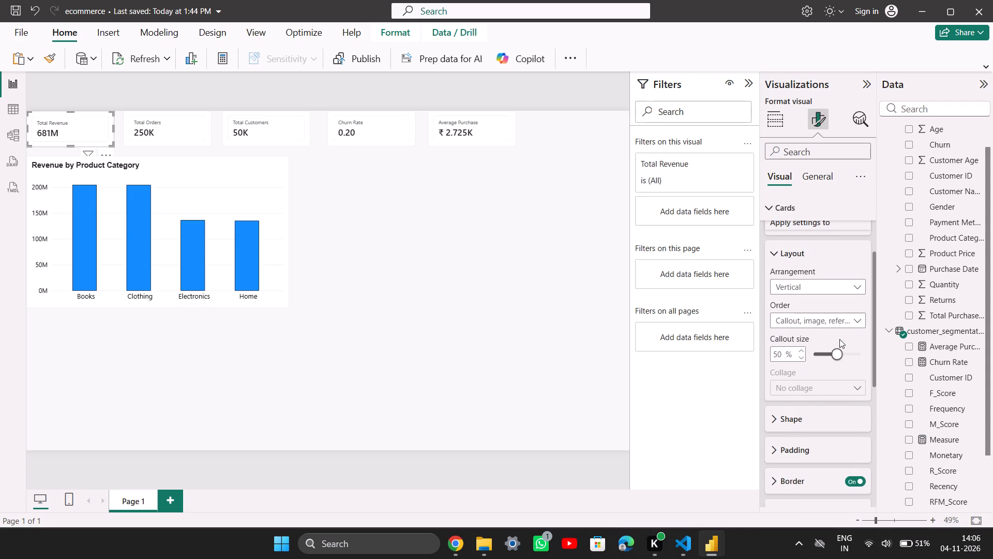
scroll(832, 355, "down", 2)
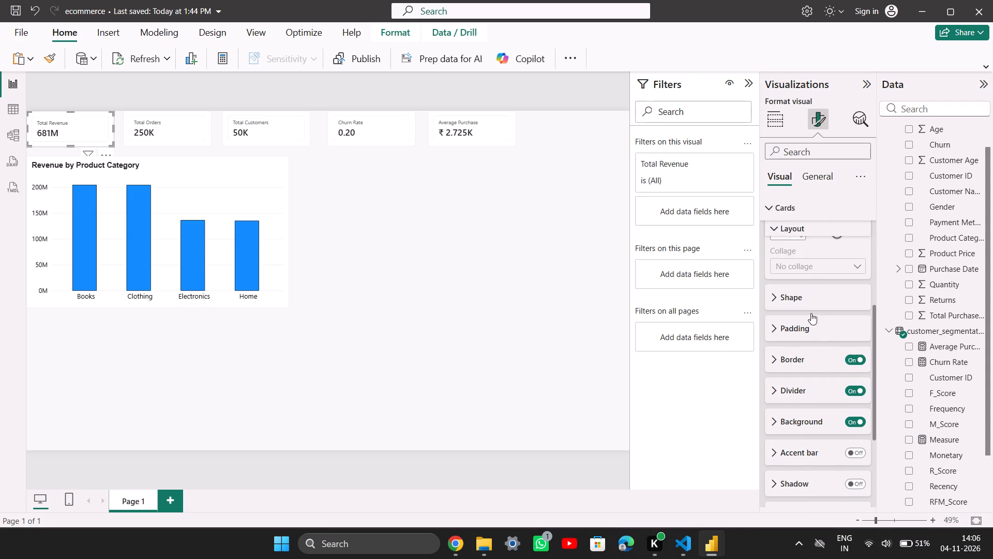
left_click(789, 349)
left_click(789, 349)
scroll(789, 356, "down", 2)
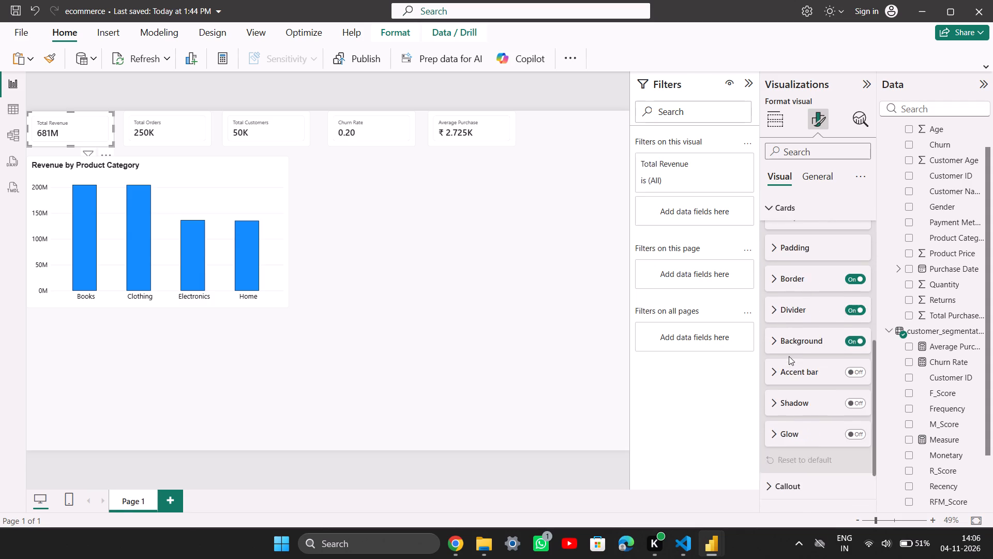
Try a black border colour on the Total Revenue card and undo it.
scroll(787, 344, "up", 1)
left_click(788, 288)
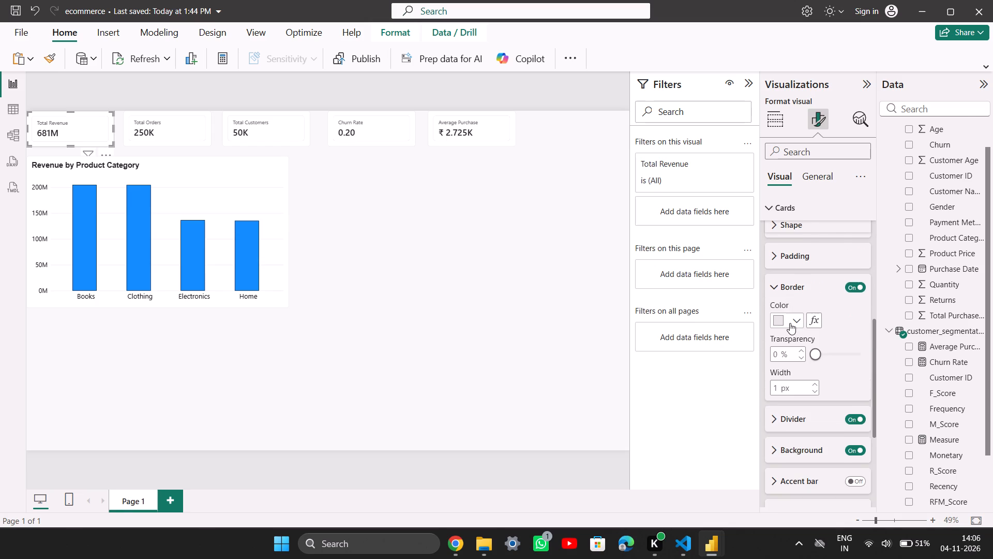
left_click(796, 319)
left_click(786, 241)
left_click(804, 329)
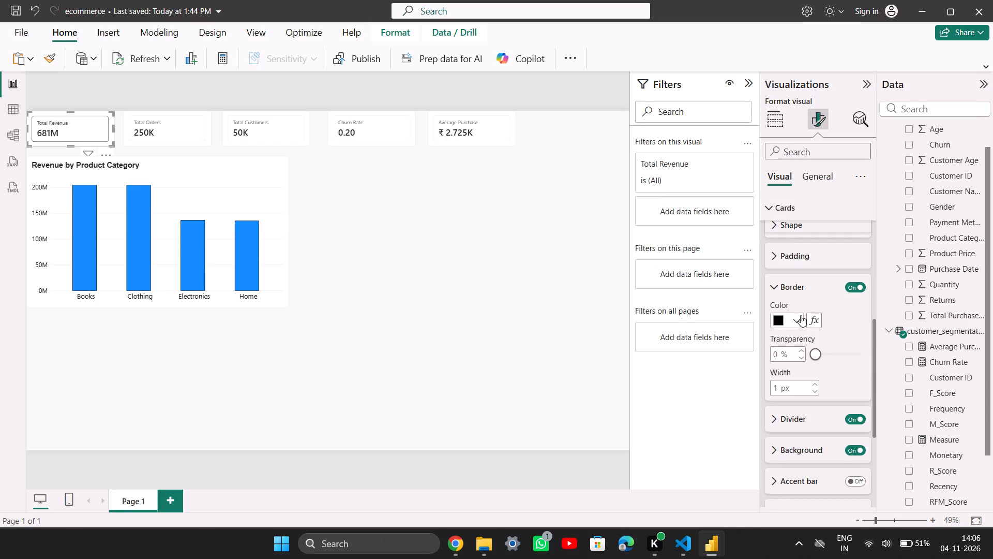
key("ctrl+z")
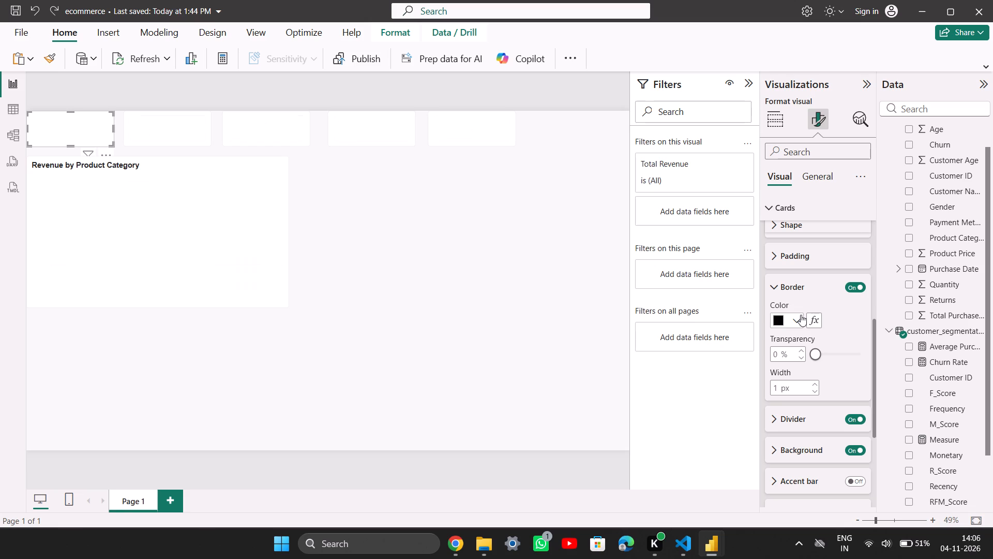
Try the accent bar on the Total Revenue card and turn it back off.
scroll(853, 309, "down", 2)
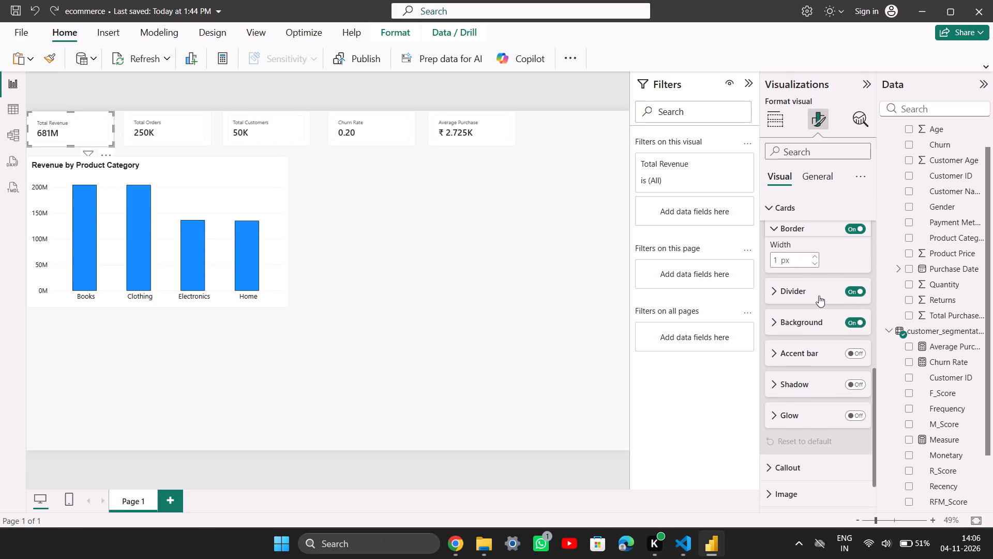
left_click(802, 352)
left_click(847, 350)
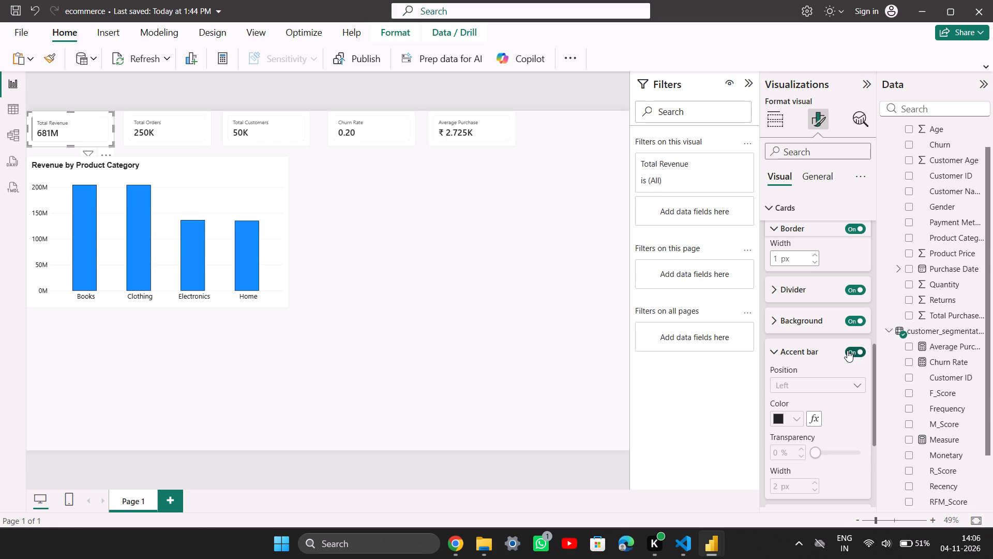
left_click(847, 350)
Save the ecommerce report and close its window.
left_click(338, 227)
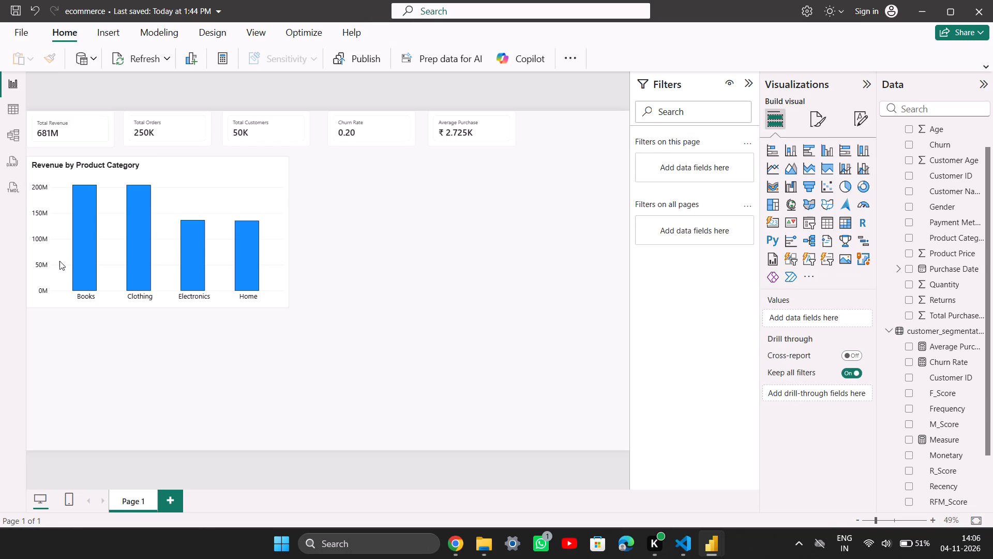
key("ctrl+s")
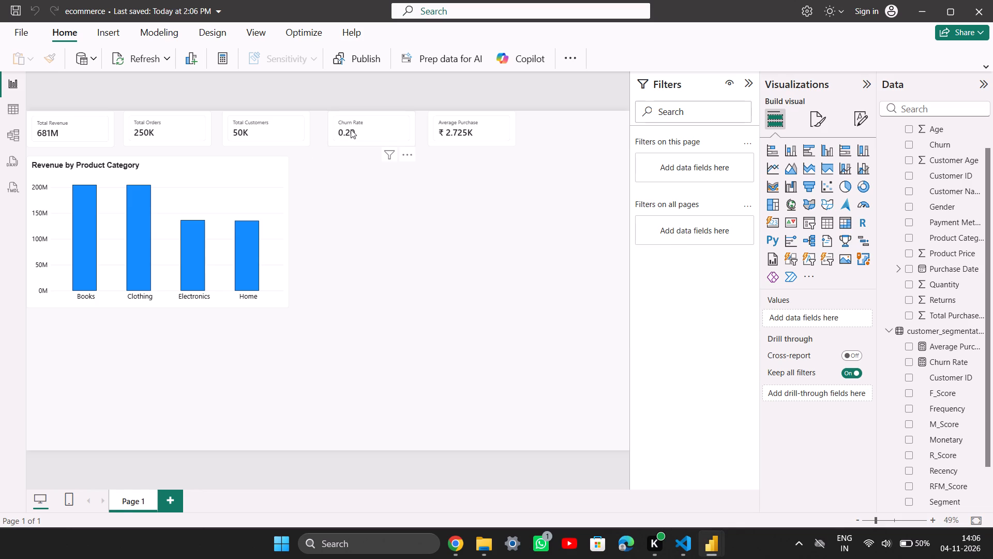
key("ctrl+s")
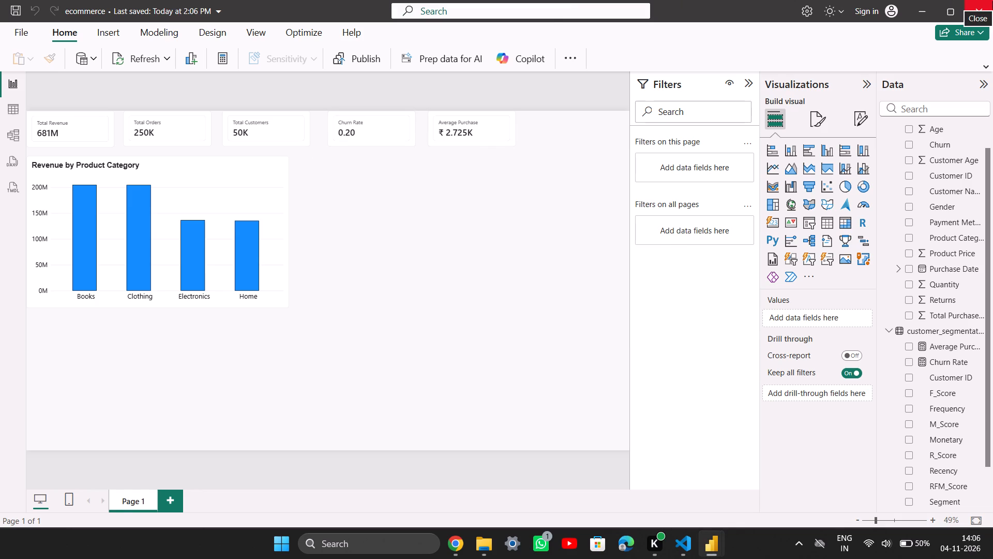
left_click(992, 1)
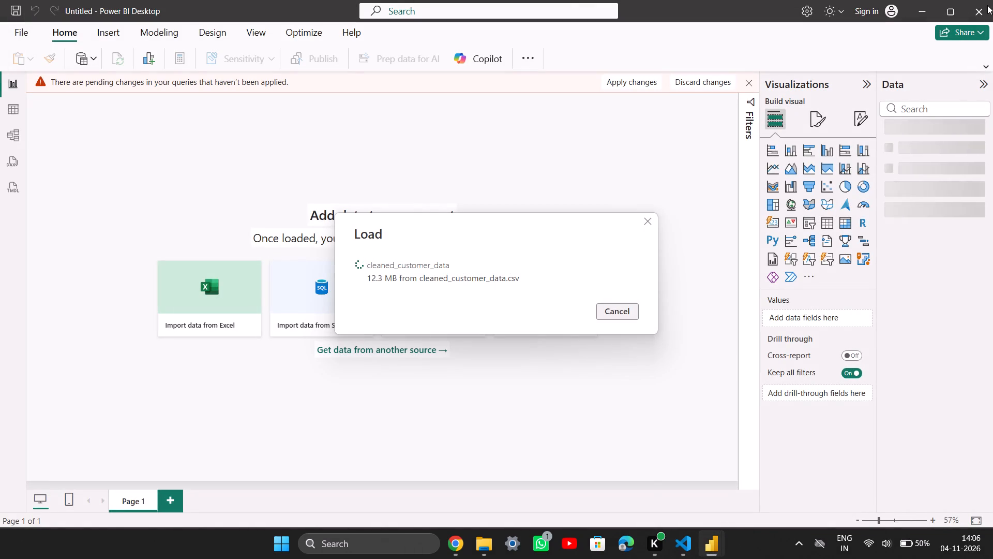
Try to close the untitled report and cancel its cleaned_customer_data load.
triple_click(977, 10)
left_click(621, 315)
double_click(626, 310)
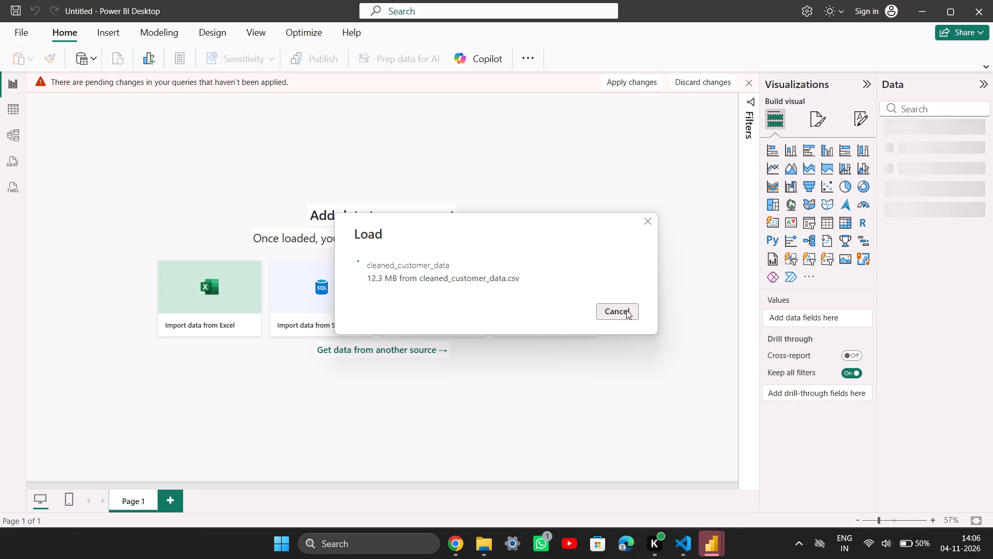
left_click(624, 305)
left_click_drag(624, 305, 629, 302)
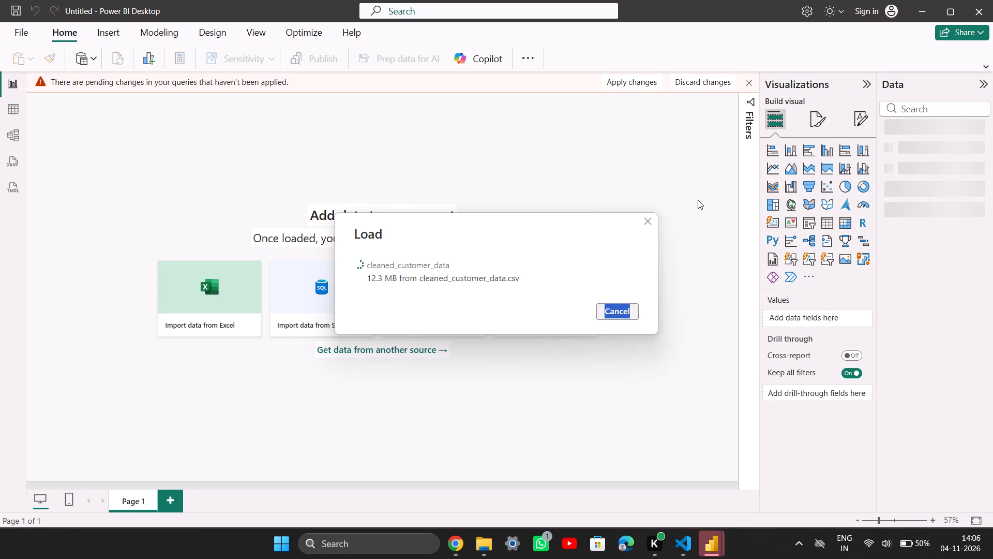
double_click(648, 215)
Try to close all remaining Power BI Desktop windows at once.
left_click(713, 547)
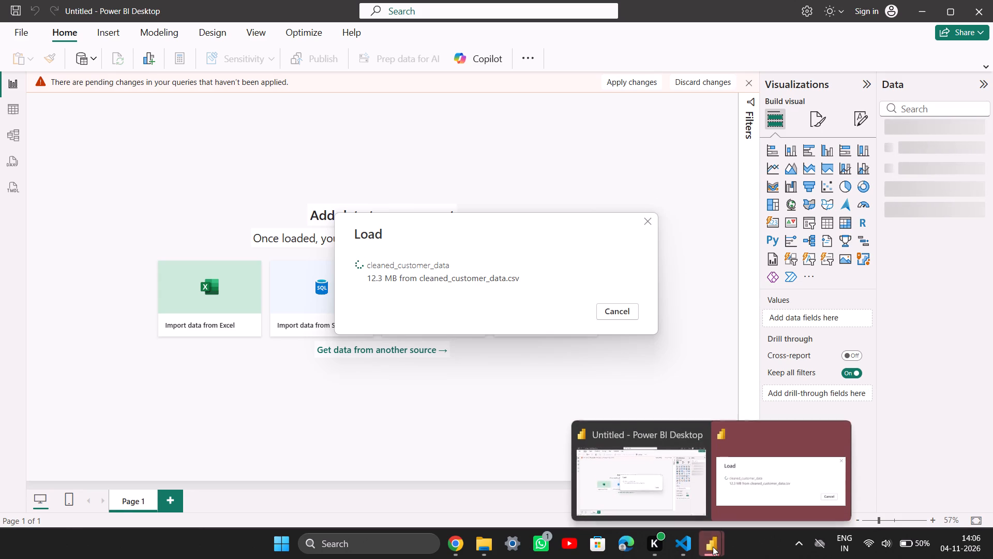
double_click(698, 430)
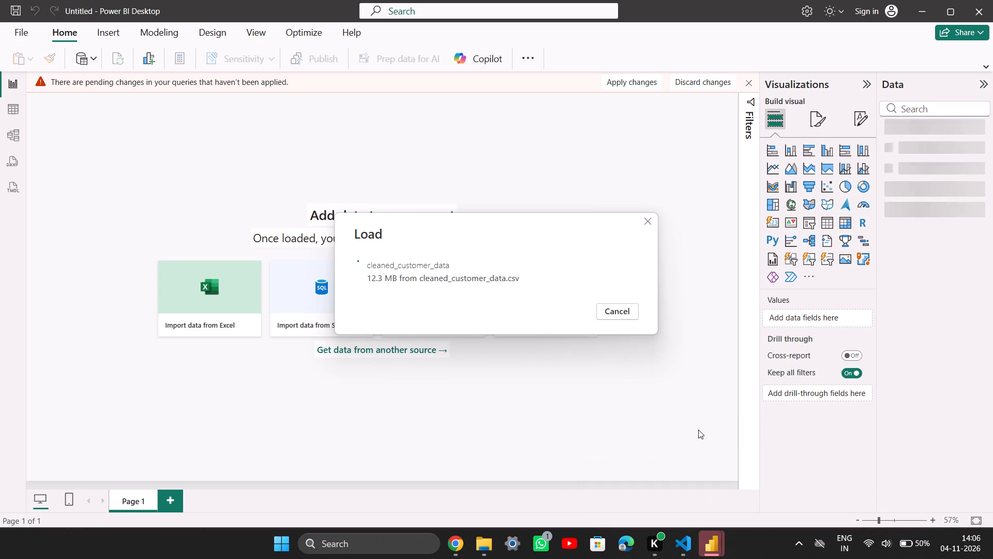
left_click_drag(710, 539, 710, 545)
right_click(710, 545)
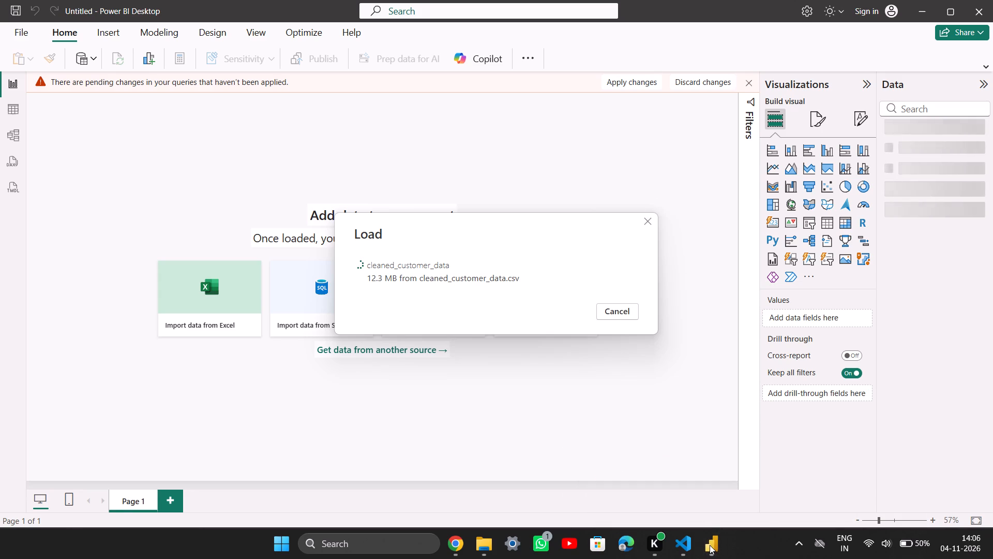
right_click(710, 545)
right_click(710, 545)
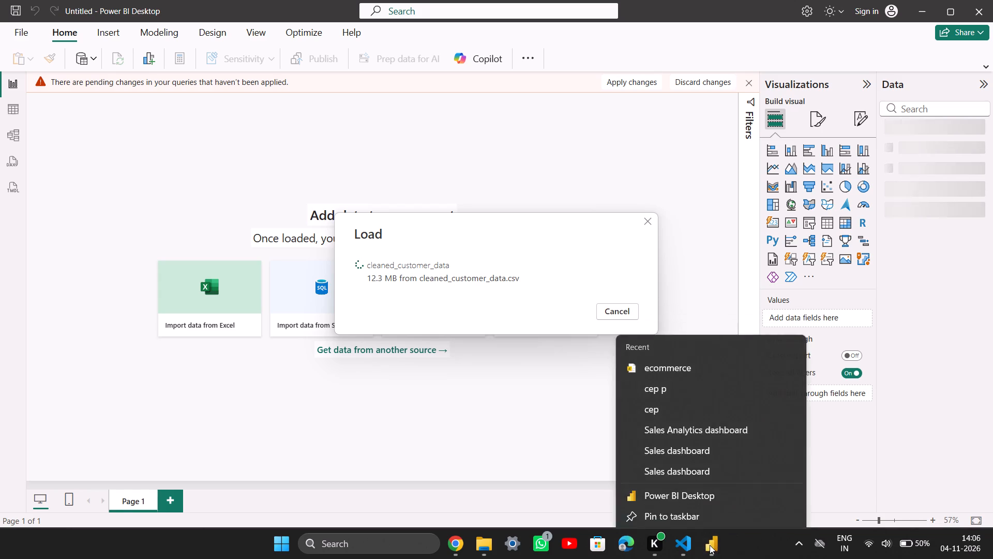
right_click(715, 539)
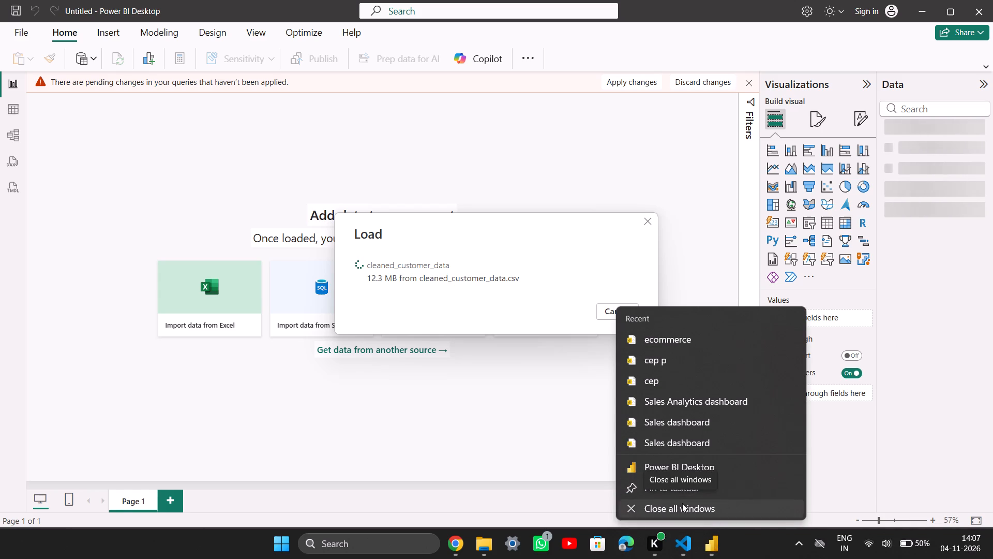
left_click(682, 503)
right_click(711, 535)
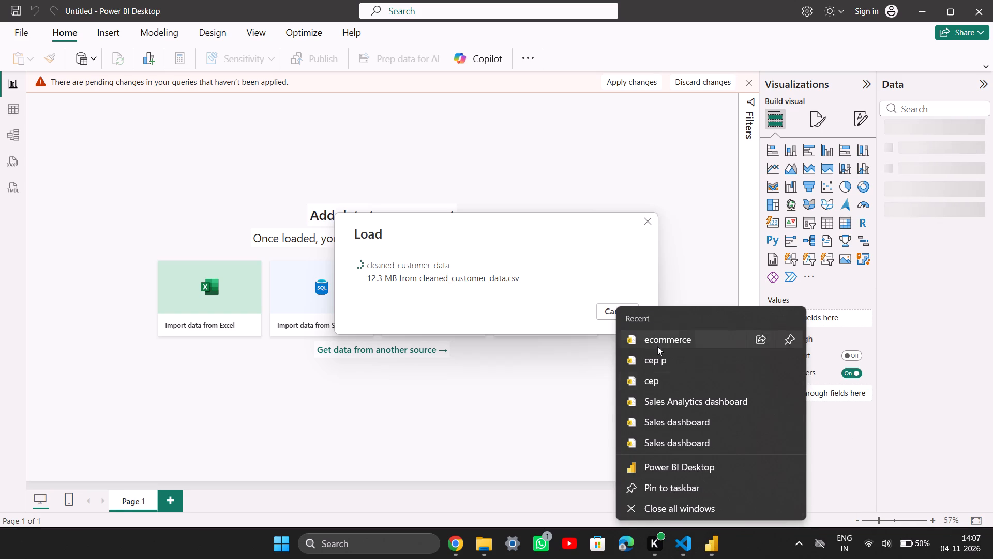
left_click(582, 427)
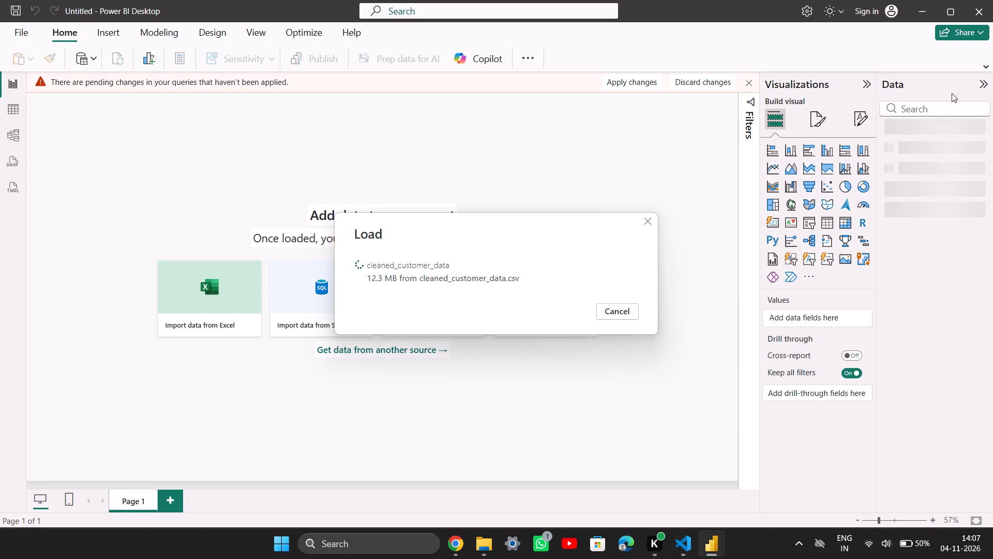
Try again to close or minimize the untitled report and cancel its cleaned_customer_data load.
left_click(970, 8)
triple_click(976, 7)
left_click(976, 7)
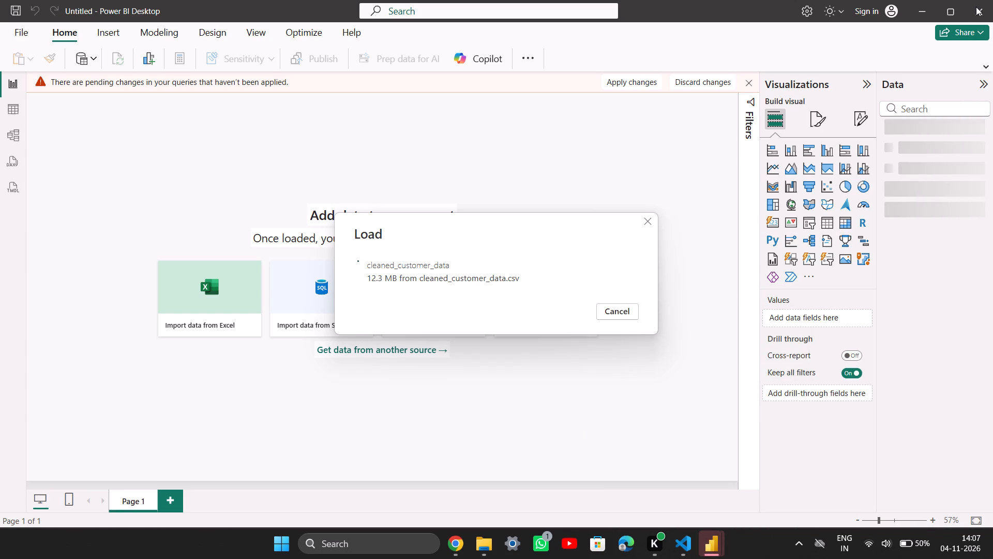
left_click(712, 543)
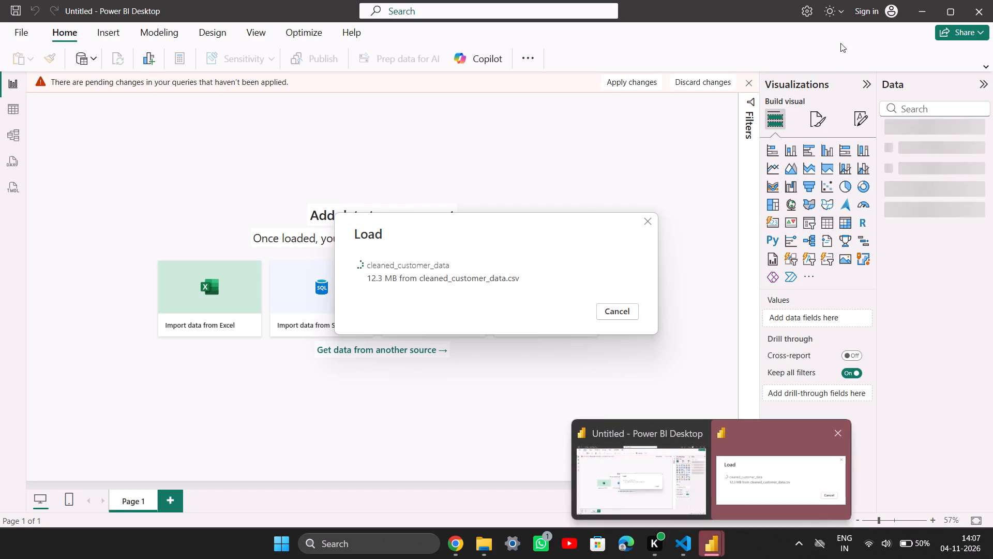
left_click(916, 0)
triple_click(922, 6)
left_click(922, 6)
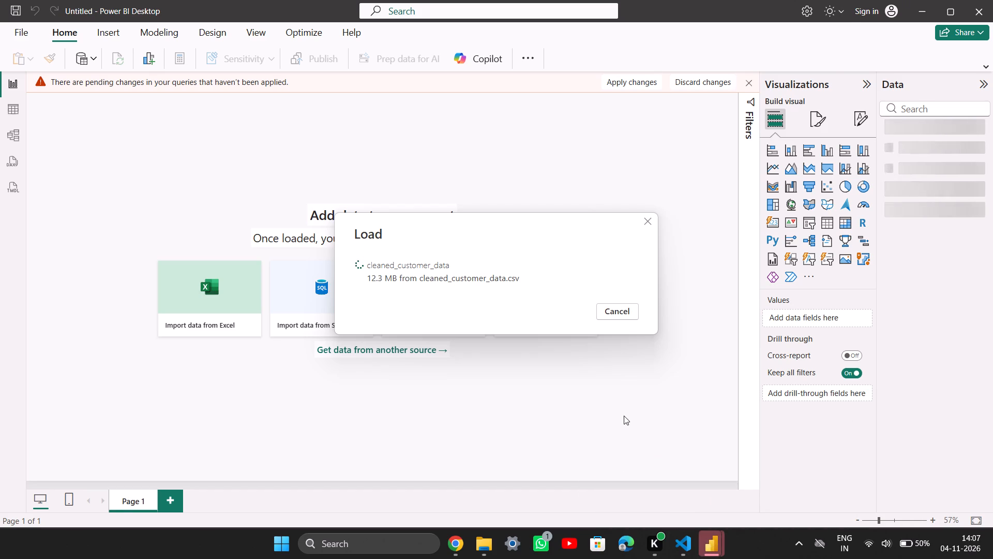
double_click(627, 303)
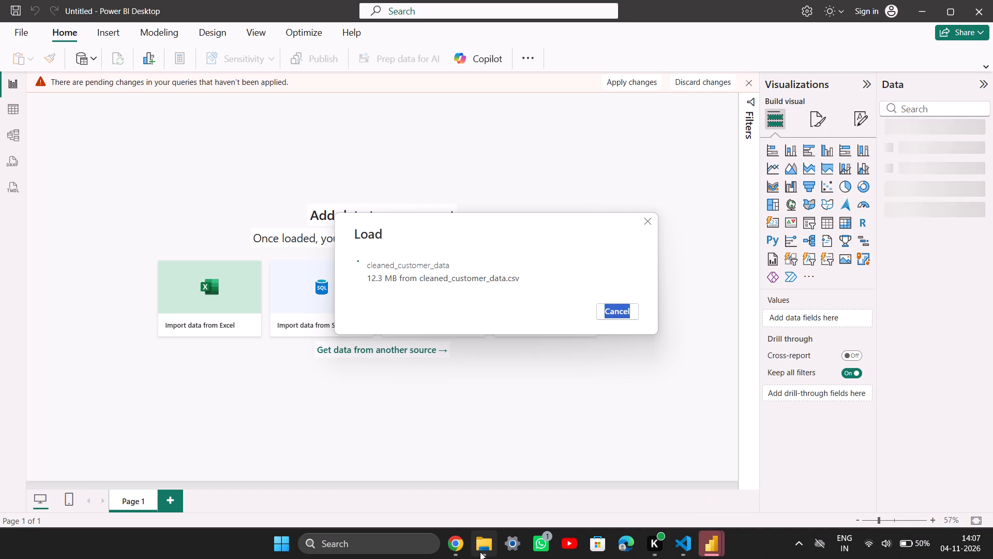
Switch to File Explorer at the Data folder of the E-Commerce-Customer-Intelligence project.
left_click(454, 529)
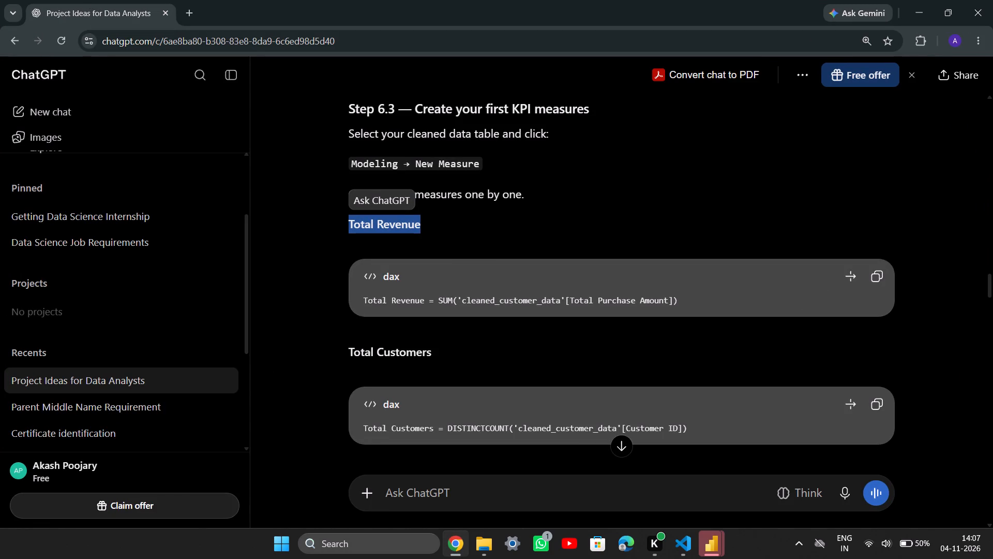
left_click(496, 557)
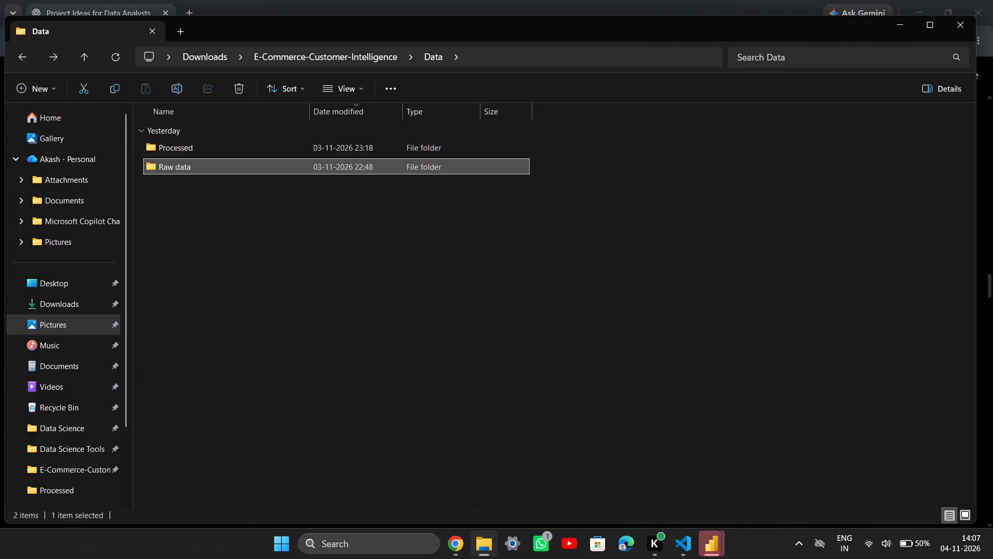